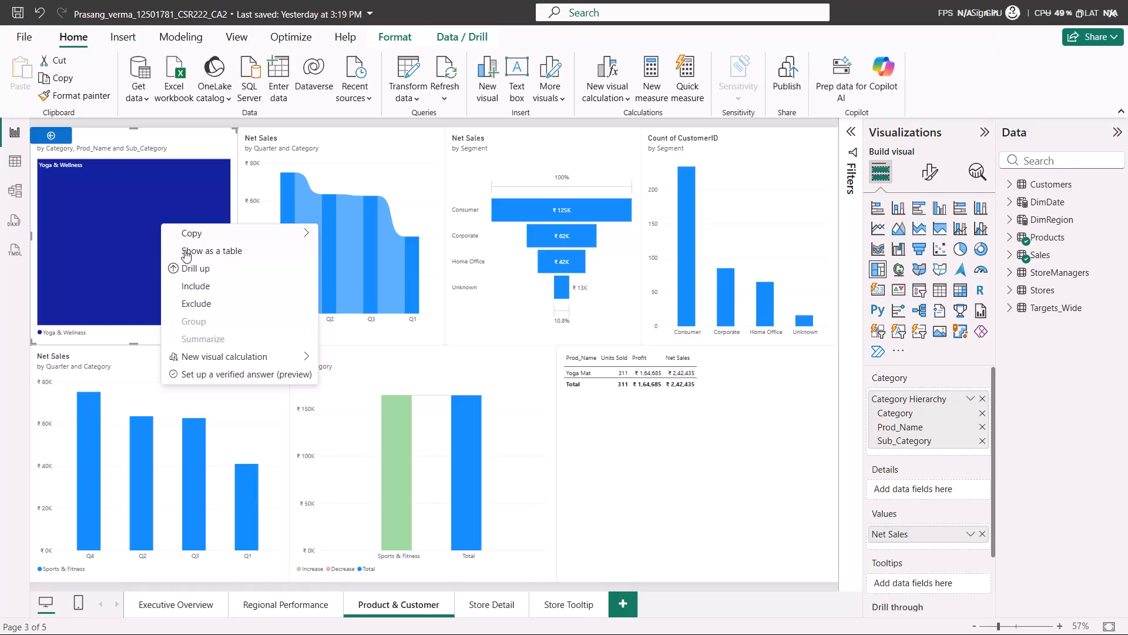
Drill the Net Sales treemap up from the sub-category level through product name to the top Category level.
{"action": "left_click", "coordinate": [192, 270]}
{"action": "left_click", "coordinate": [163, 138]}
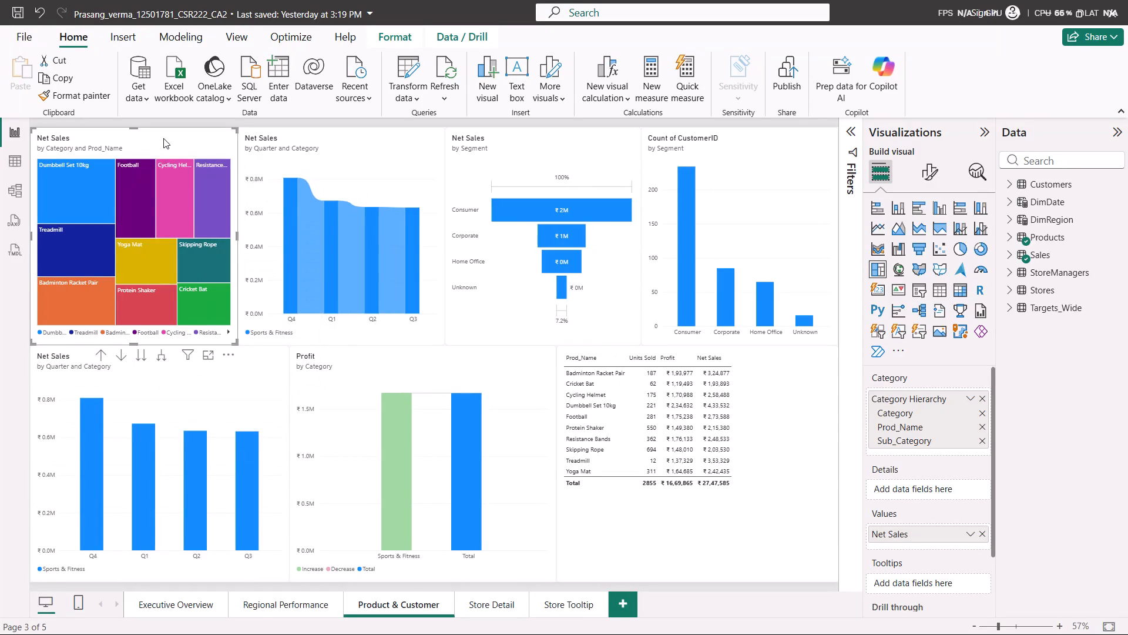
{"action": "right_click", "coordinate": [163, 138]}
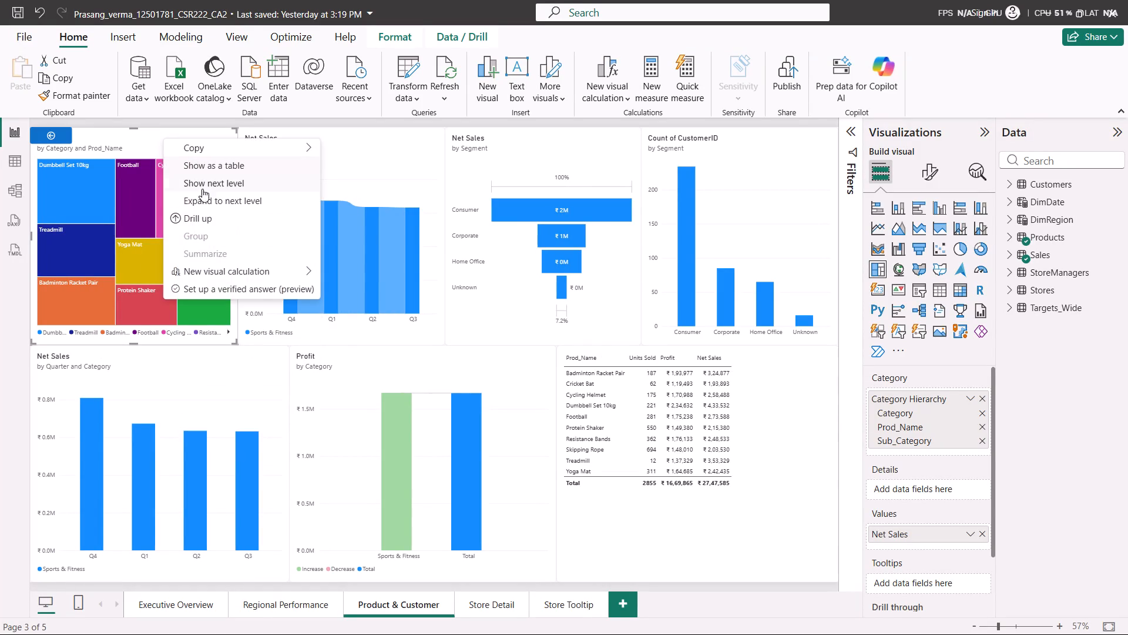
{"action": "left_click", "coordinate": [196, 213]}
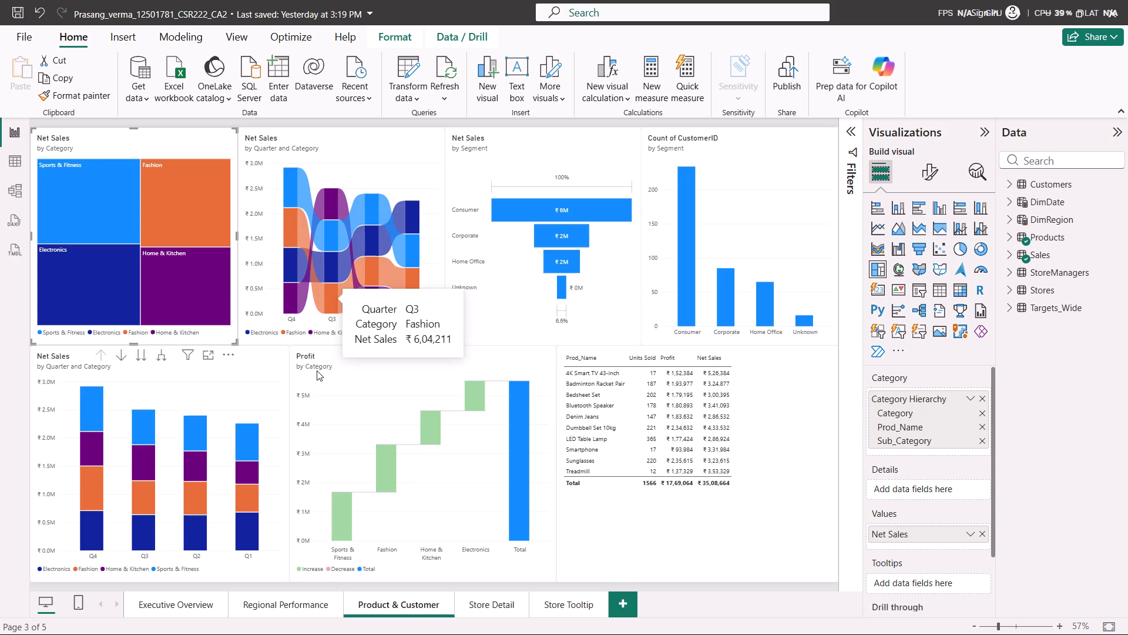
View the Executive Overview report page, followed by the Regional Performance page.
{"action": "left_click", "coordinate": [185, 610]}
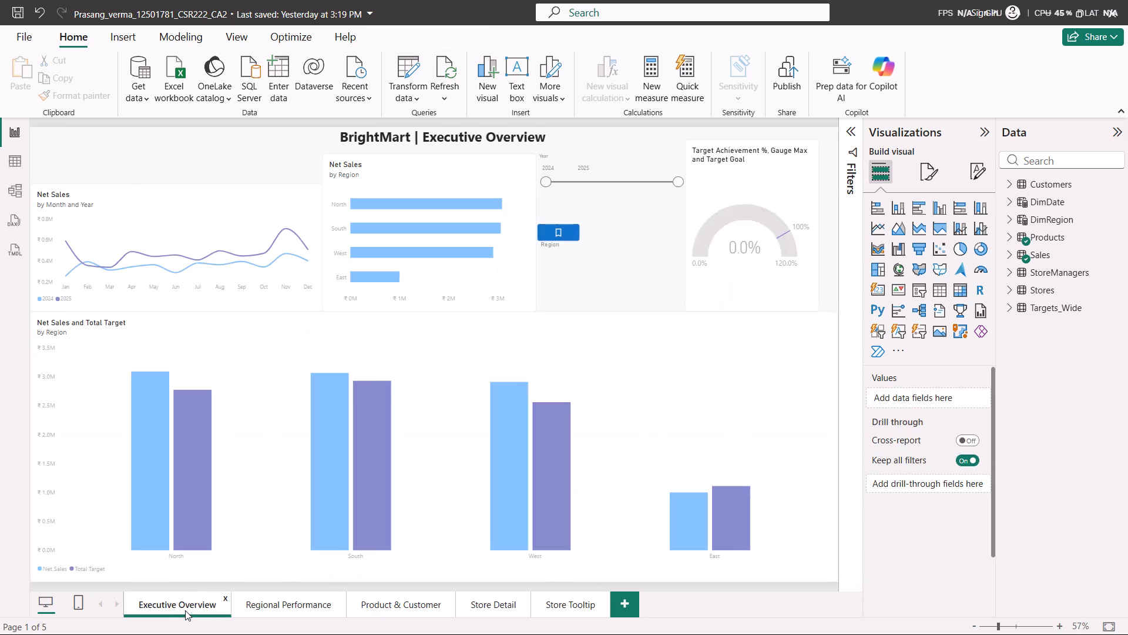
{"action": "left_click", "coordinate": [269, 610]}
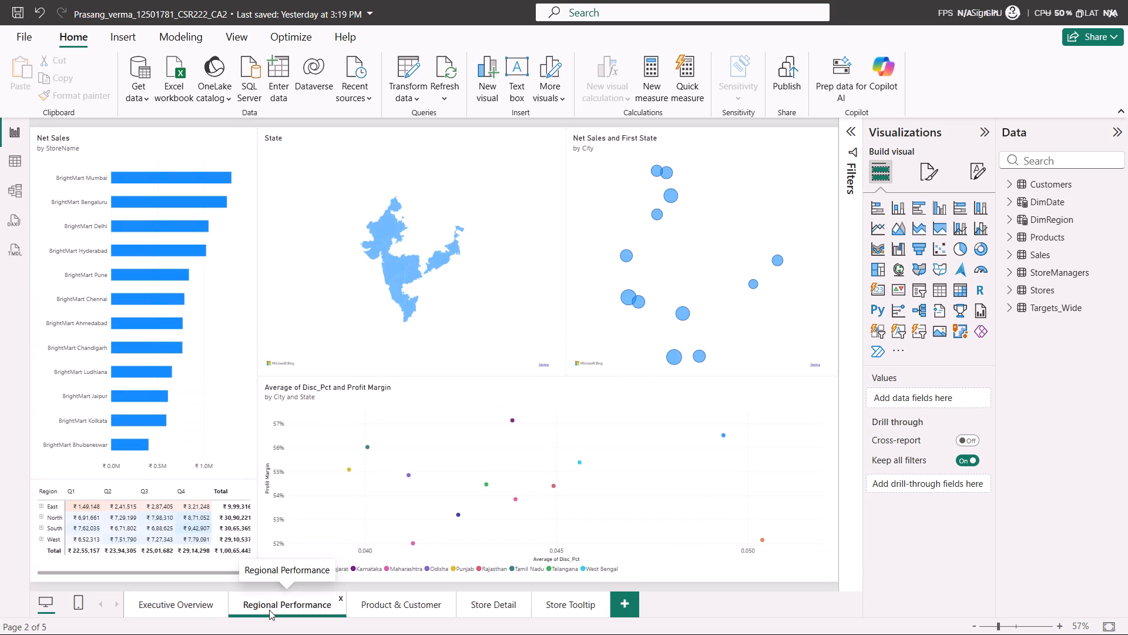
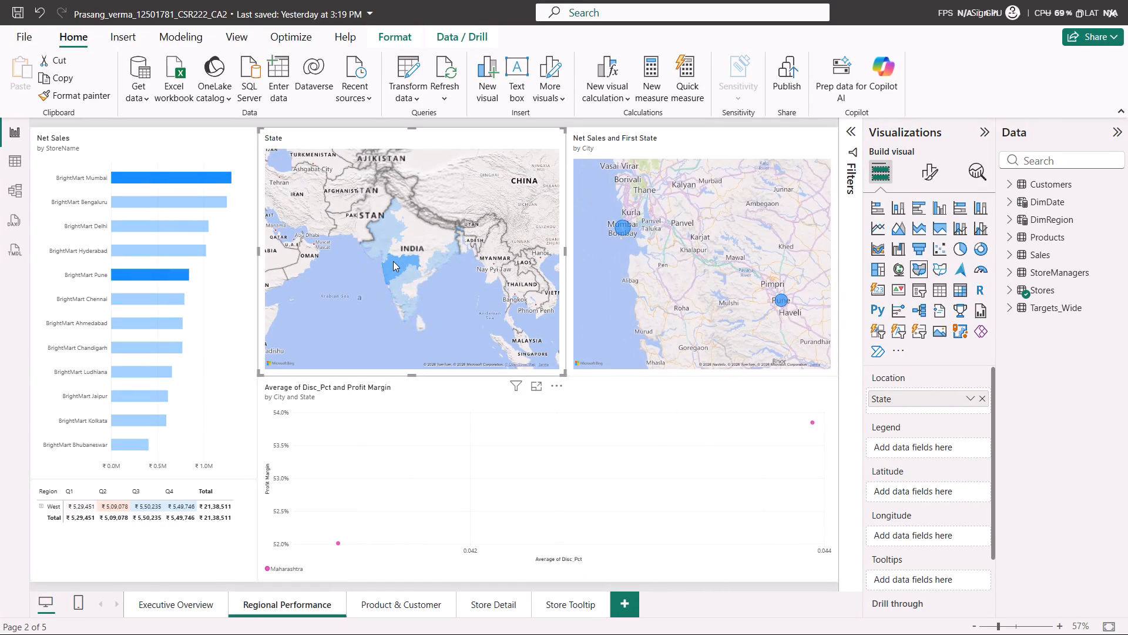
Clear the Maharashtra selection on the State filled map to remove its cross-filtering from the Regional Performance visuals.
{"action": "left_click", "coordinate": [393, 261]}
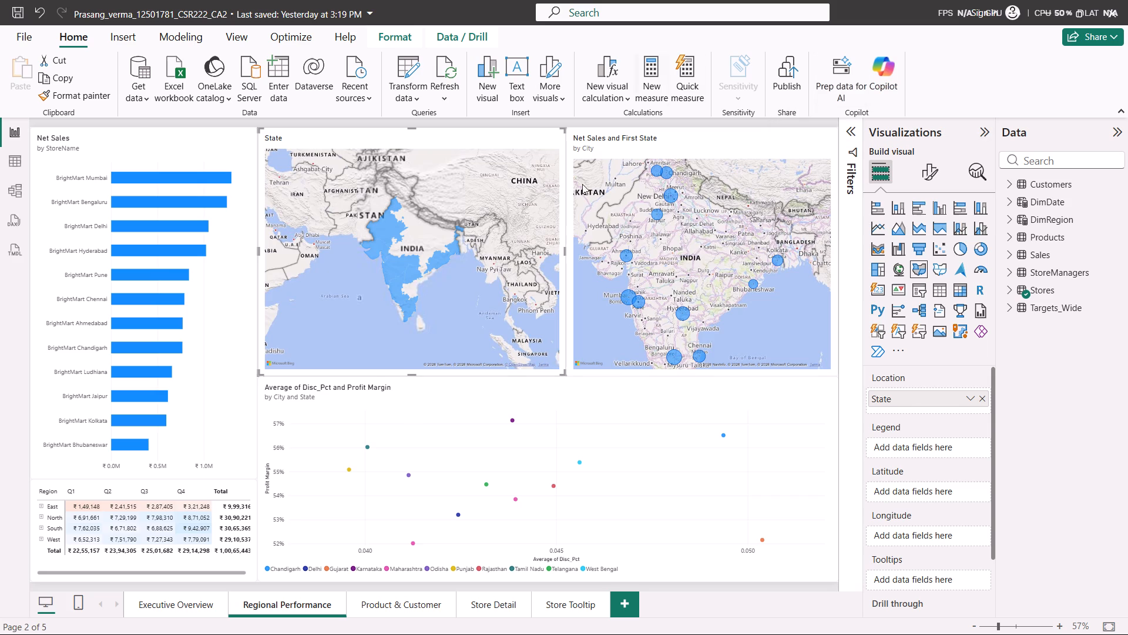
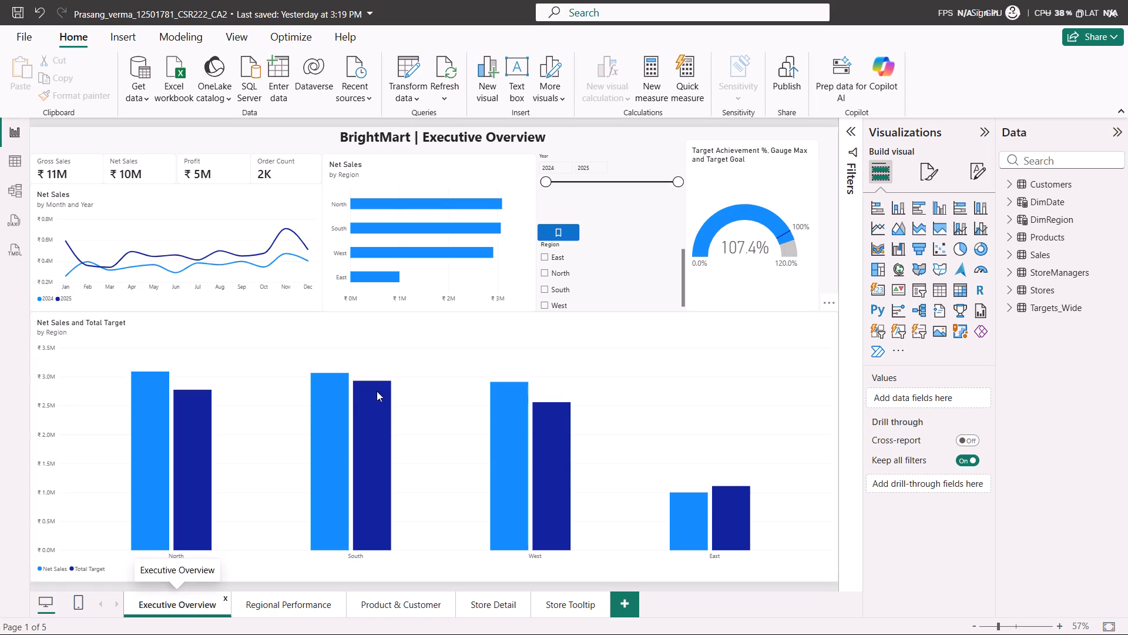
{"action": "left_click", "coordinate": [22, 160]}
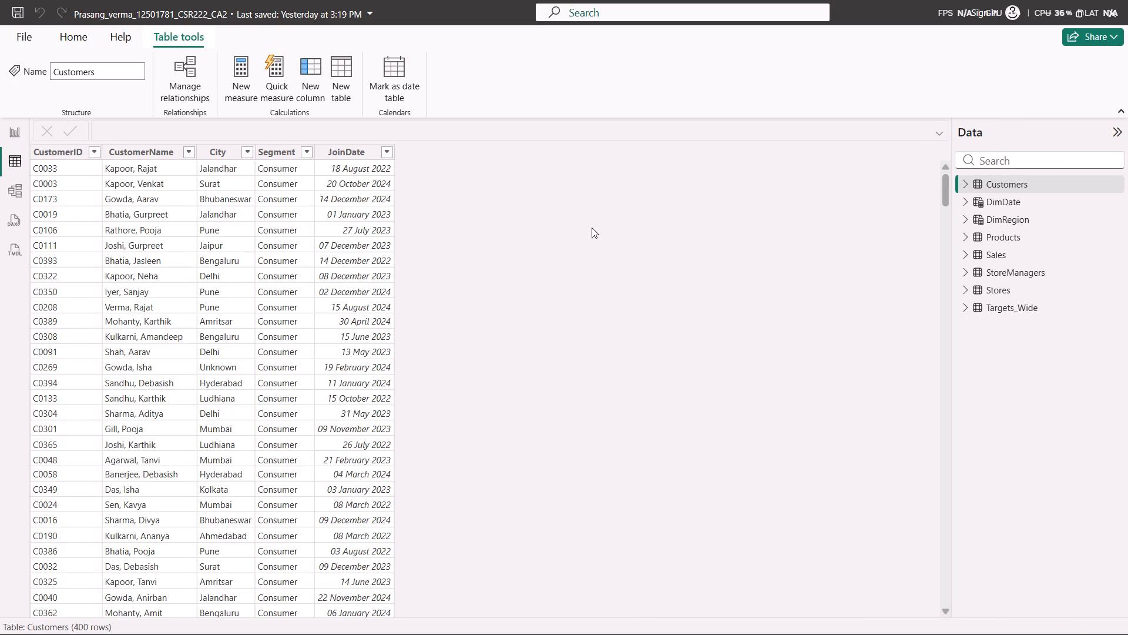
{"action": "left_click", "coordinate": [985, 248]}
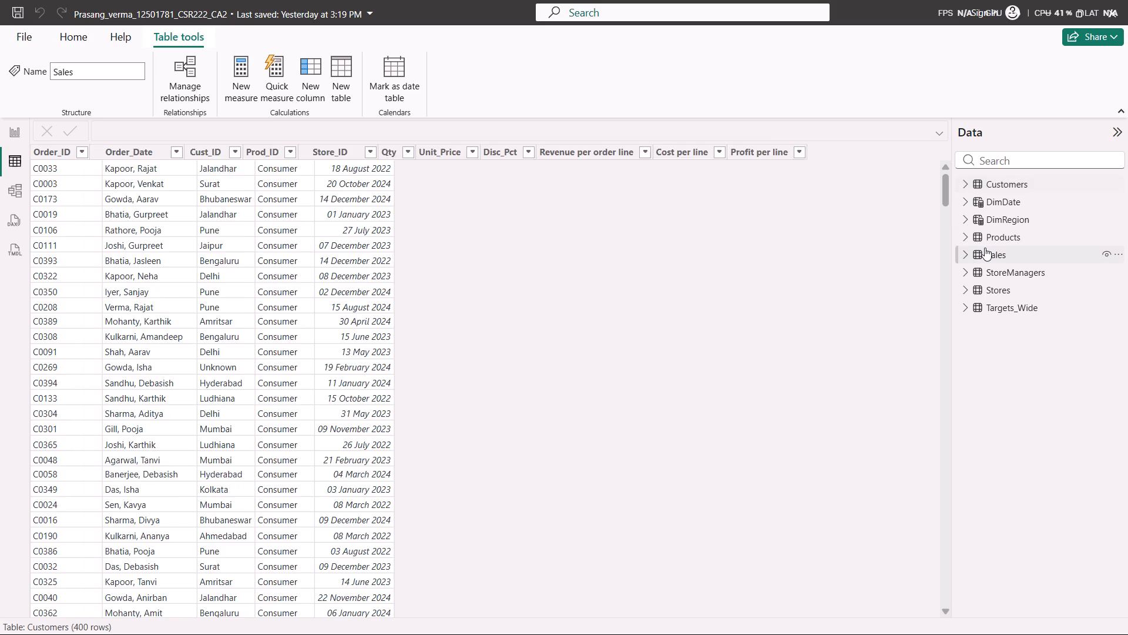
{"action": "left_click", "coordinate": [963, 258]}
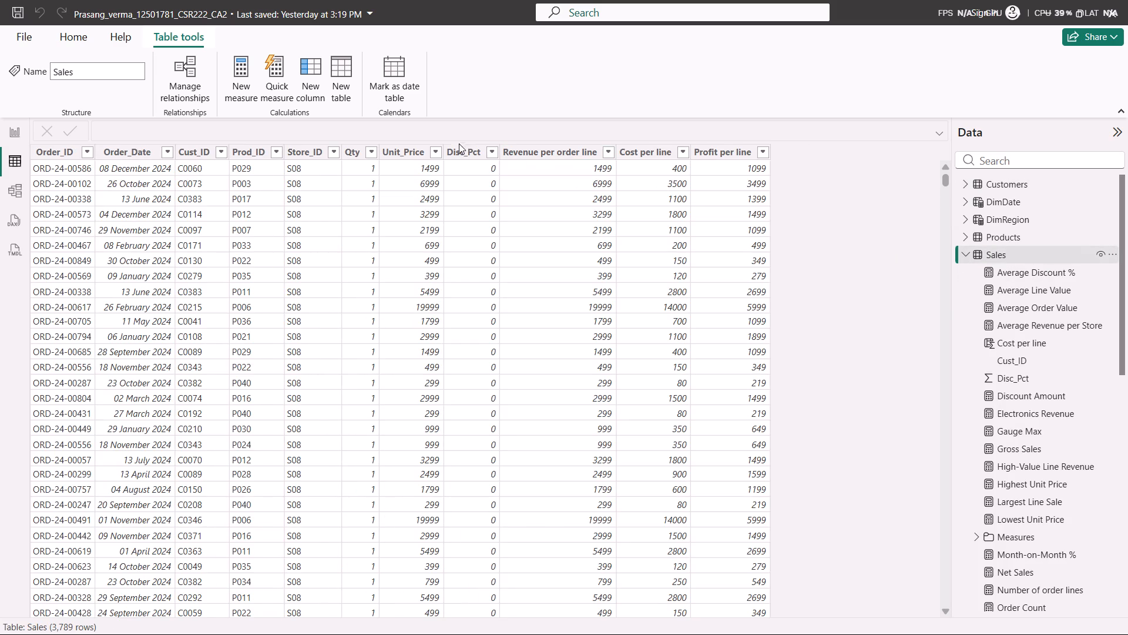
{"action": "scroll", "coordinate": [476, 289], "scroll_direction": "down", "scroll_amount": 4}
{"action": "scroll", "coordinate": [476, 289], "scroll_direction": "up", "scroll_amount": 1}
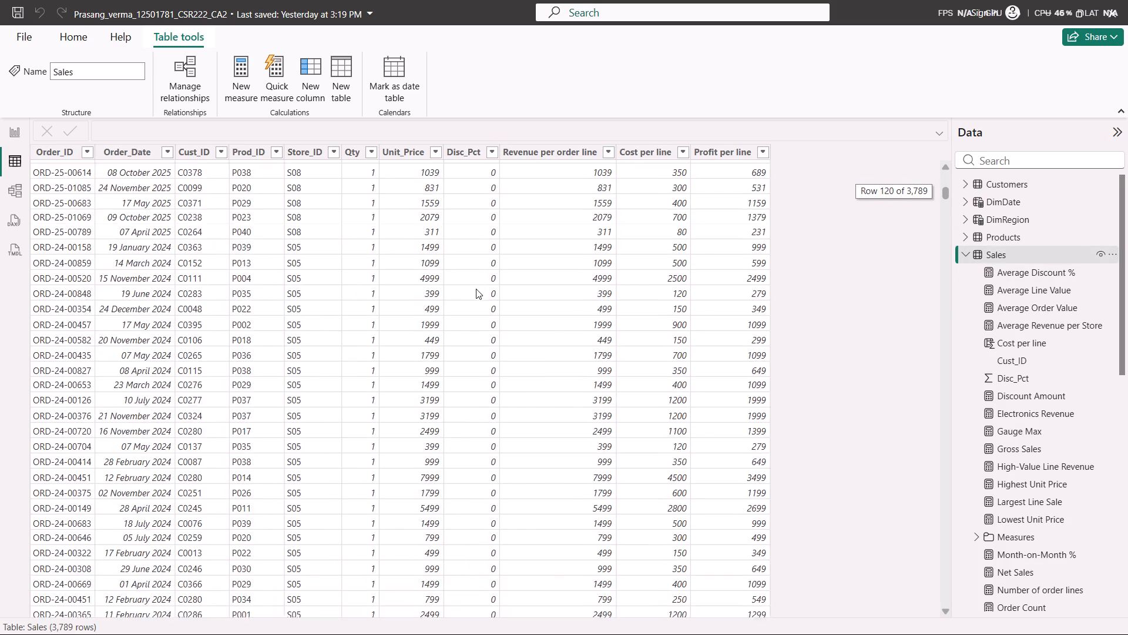
{"action": "scroll", "coordinate": [476, 289], "scroll_direction": "up", "scroll_amount": 1}
Sort the Sales table by the Disc_Pct column in descending order.
{"action": "left_click", "coordinate": [472, 155]}
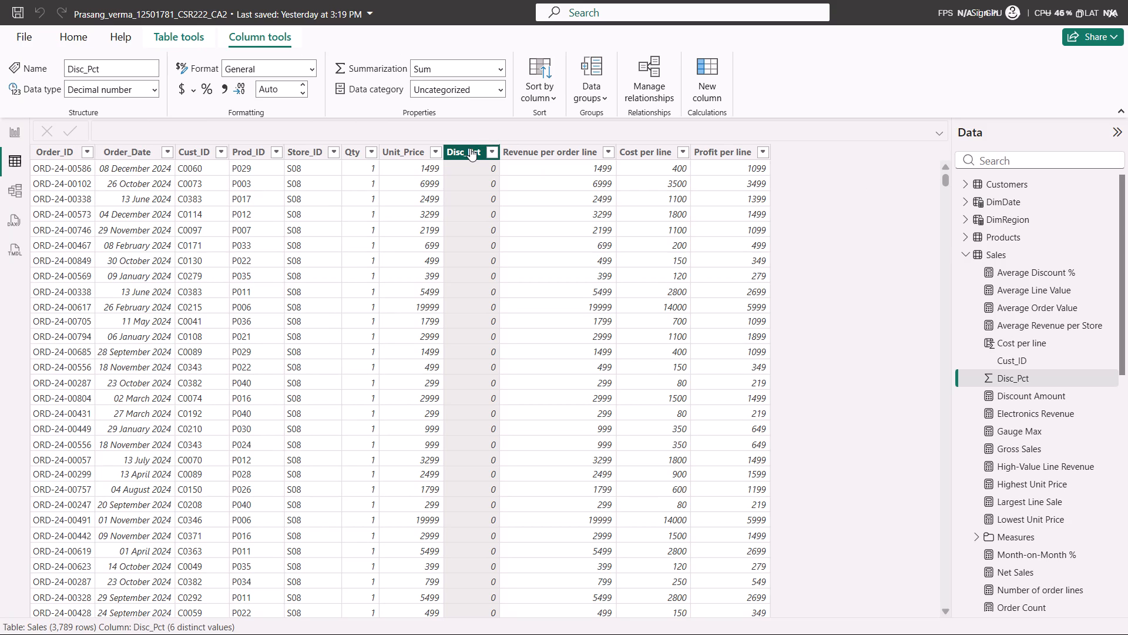
{"action": "left_click", "coordinate": [470, 148]}
{"action": "left_click", "coordinate": [470, 148]}
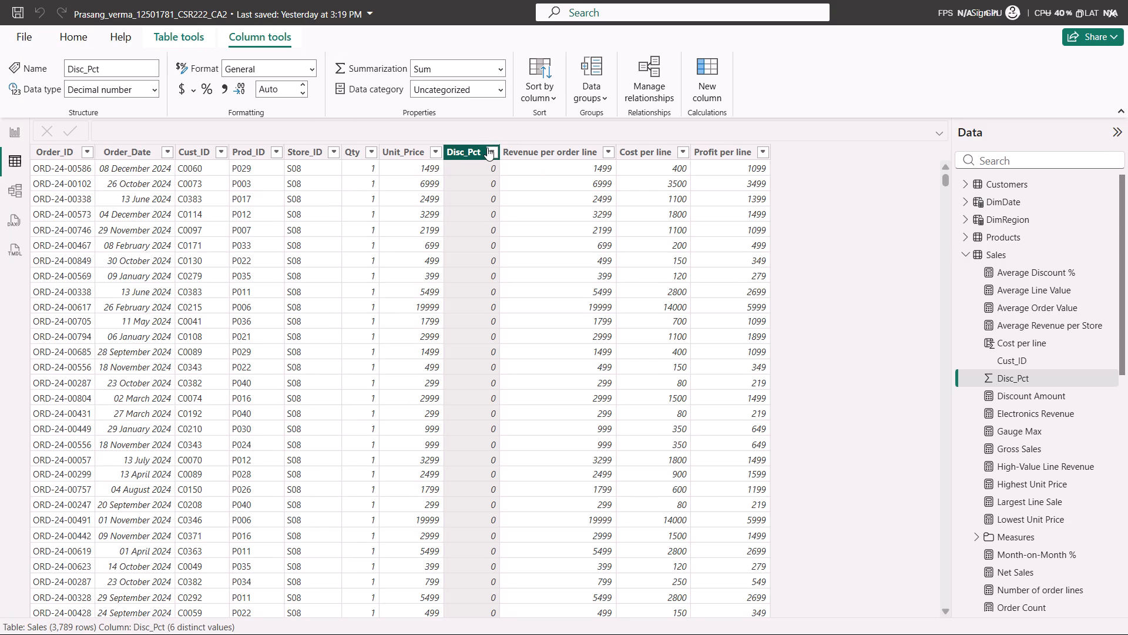
{"action": "left_click", "coordinate": [487, 148]}
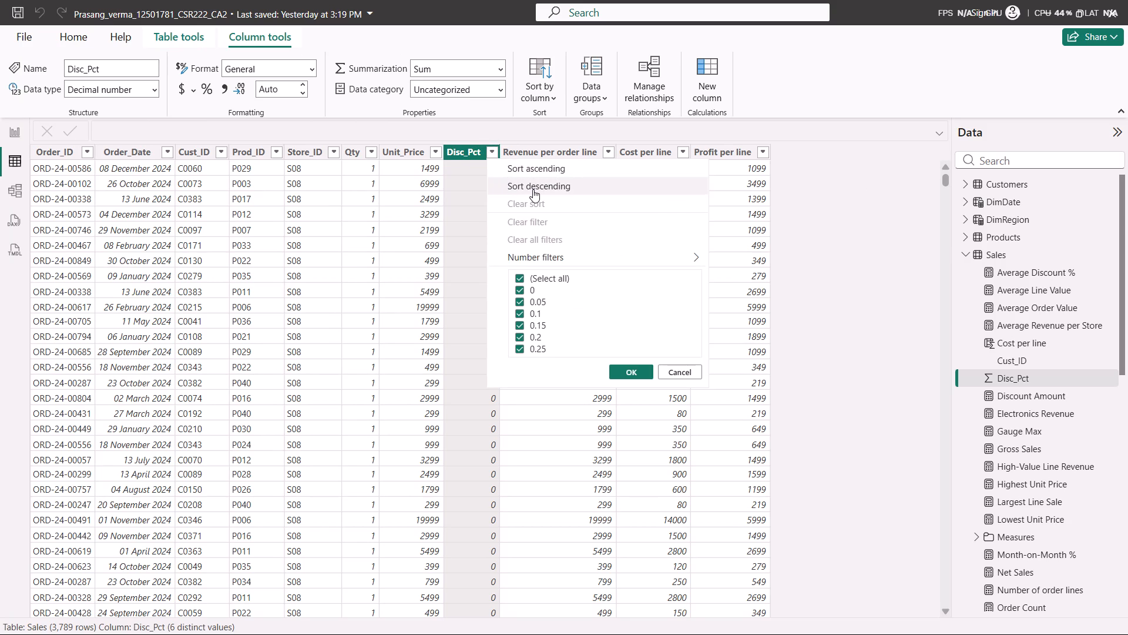
{"action": "left_click", "coordinate": [533, 189]}
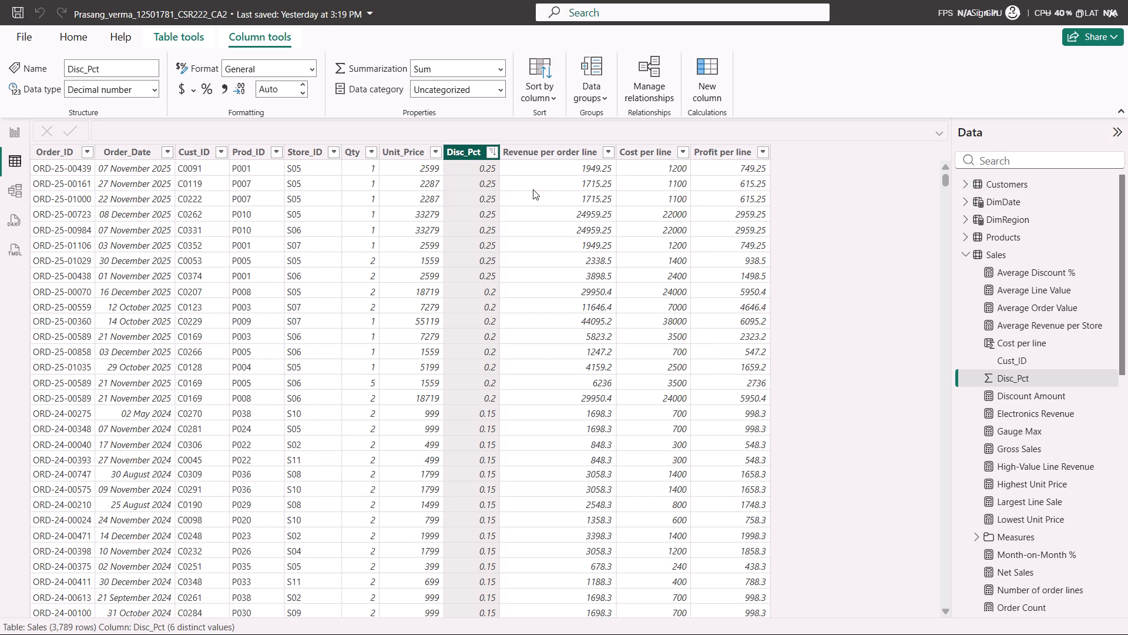
Examine the Discount Amount measure's formula and the discount rates across the sorted Sales rows.
{"action": "scroll", "coordinate": [485, 336], "scroll_direction": "down", "scroll_amount": 2}
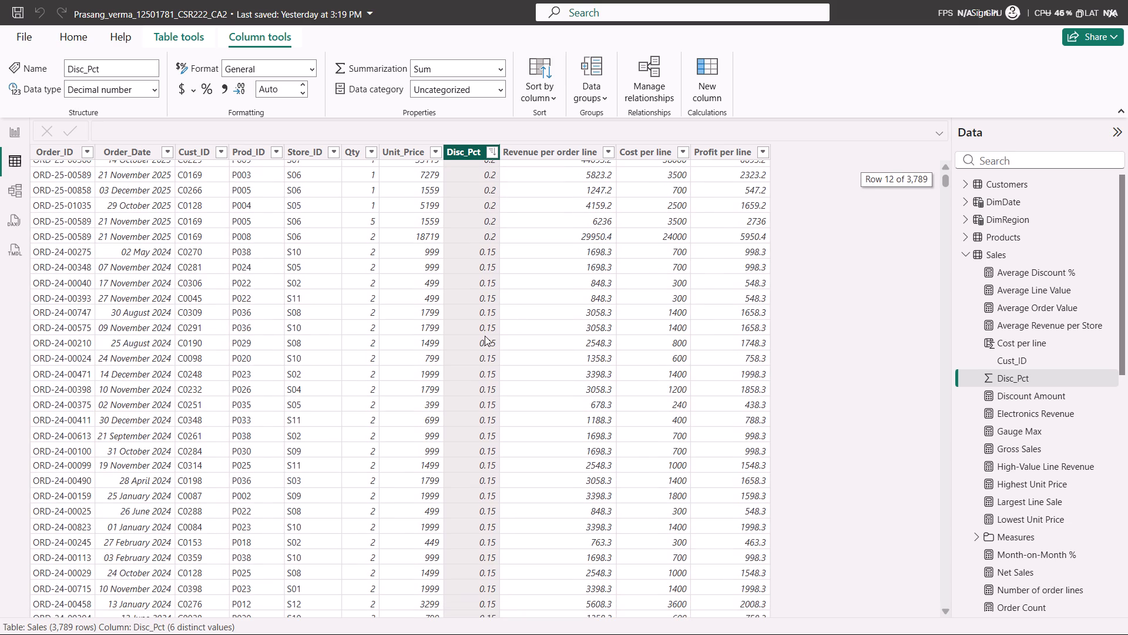
{"action": "left_click", "coordinate": [1018, 393]}
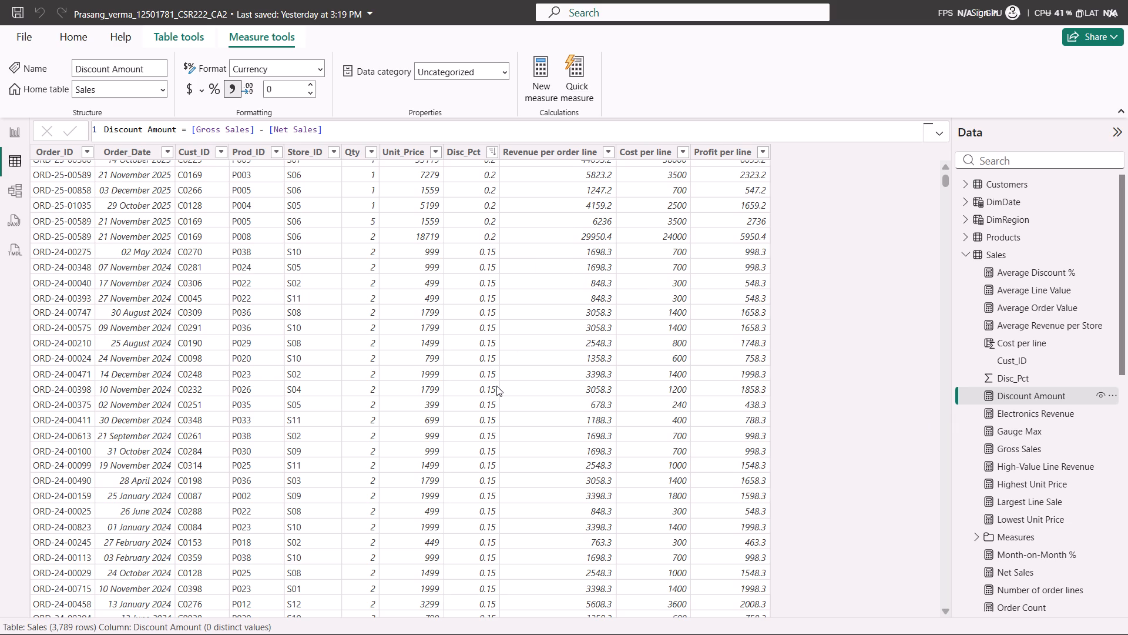
{"action": "scroll", "coordinate": [496, 386], "scroll_direction": "down", "scroll_amount": 4}
{"action": "scroll", "coordinate": [496, 386], "scroll_direction": "up", "scroll_amount": 8}
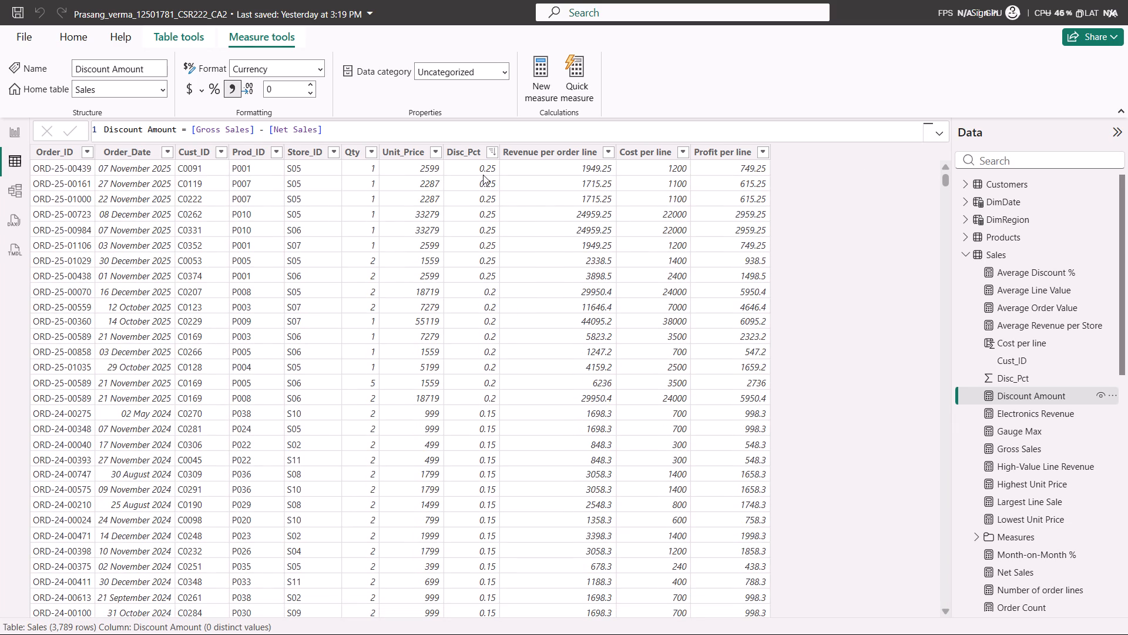
{"action": "scroll", "coordinate": [483, 175], "scroll_direction": "down", "scroll_amount": 8}
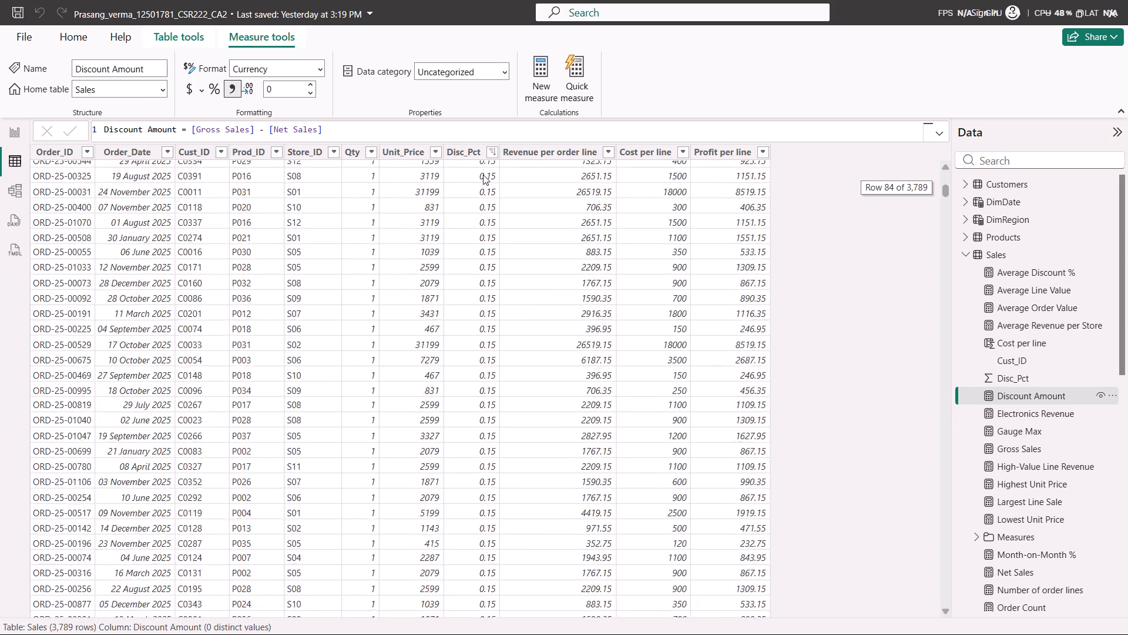
{"action": "scroll", "coordinate": [483, 175], "scroll_direction": "down", "scroll_amount": 19}
{"action": "scroll", "coordinate": [483, 175], "scroll_direction": "down", "scroll_amount": 4}
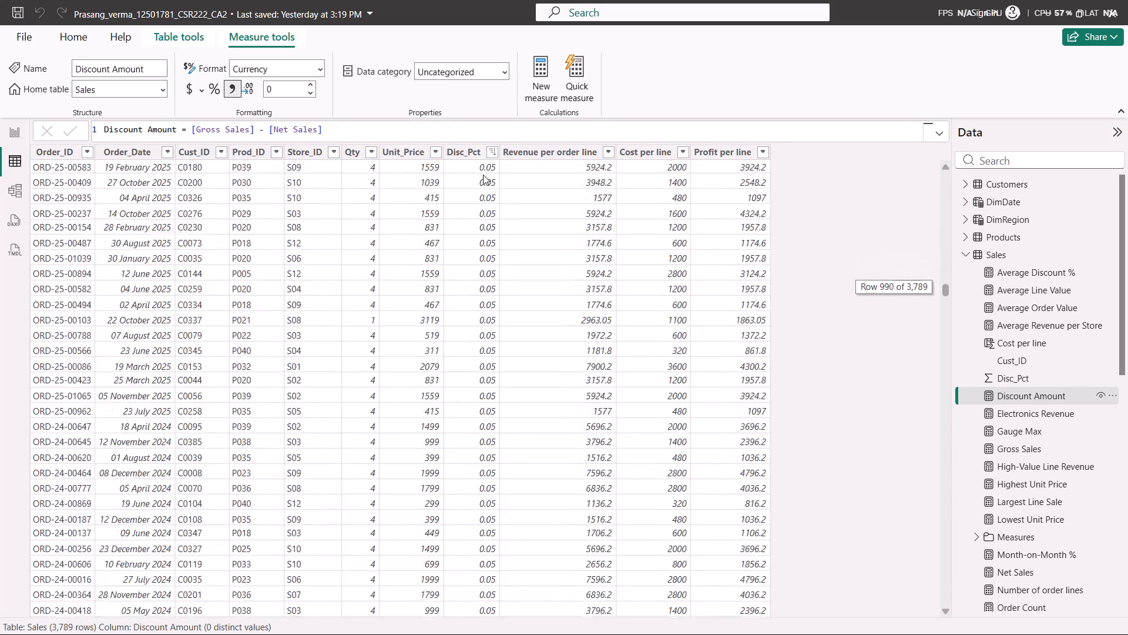
{"action": "scroll", "coordinate": [483, 175], "scroll_direction": "up", "scroll_amount": 19}
{"action": "scroll", "coordinate": [483, 175], "scroll_direction": "up", "scroll_amount": 15}
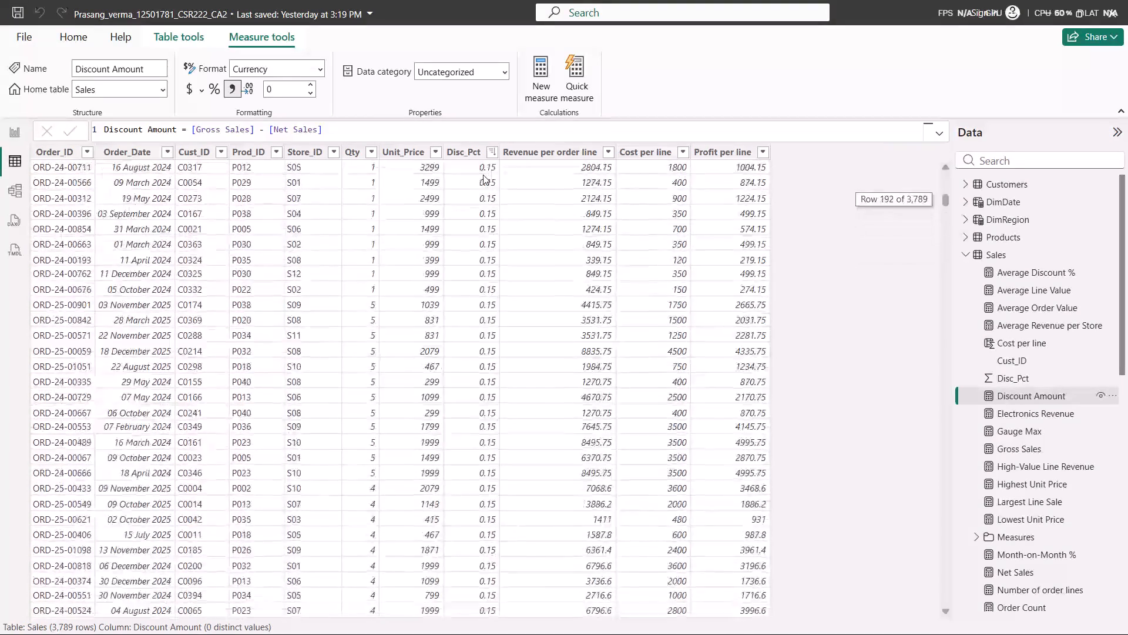
{"action": "scroll", "coordinate": [483, 175], "scroll_direction": "up", "scroll_amount": 5}
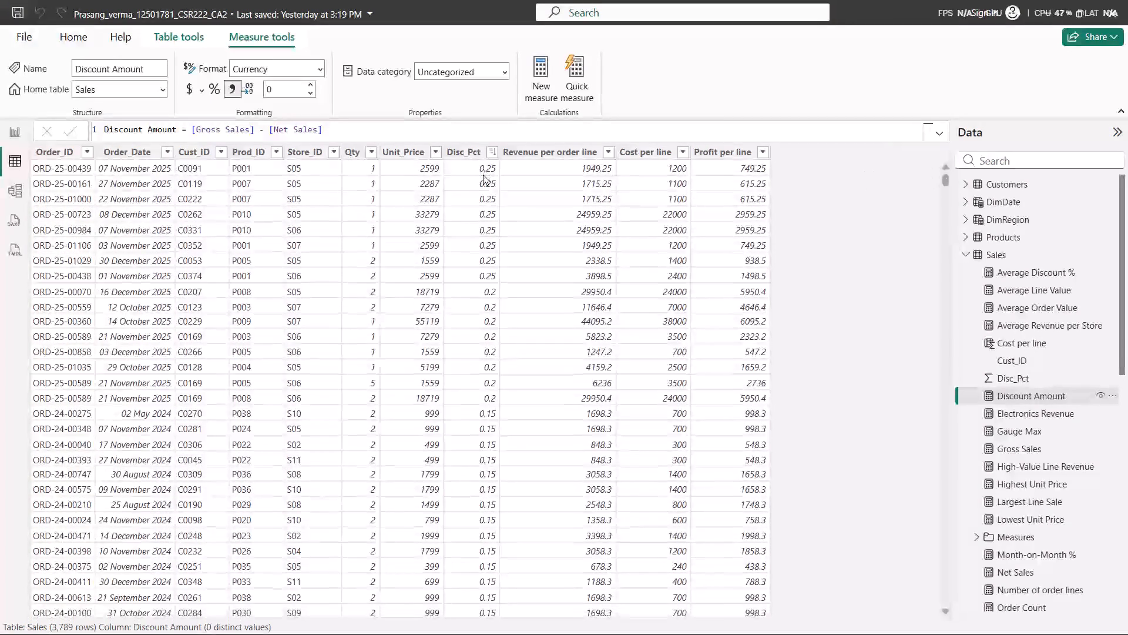
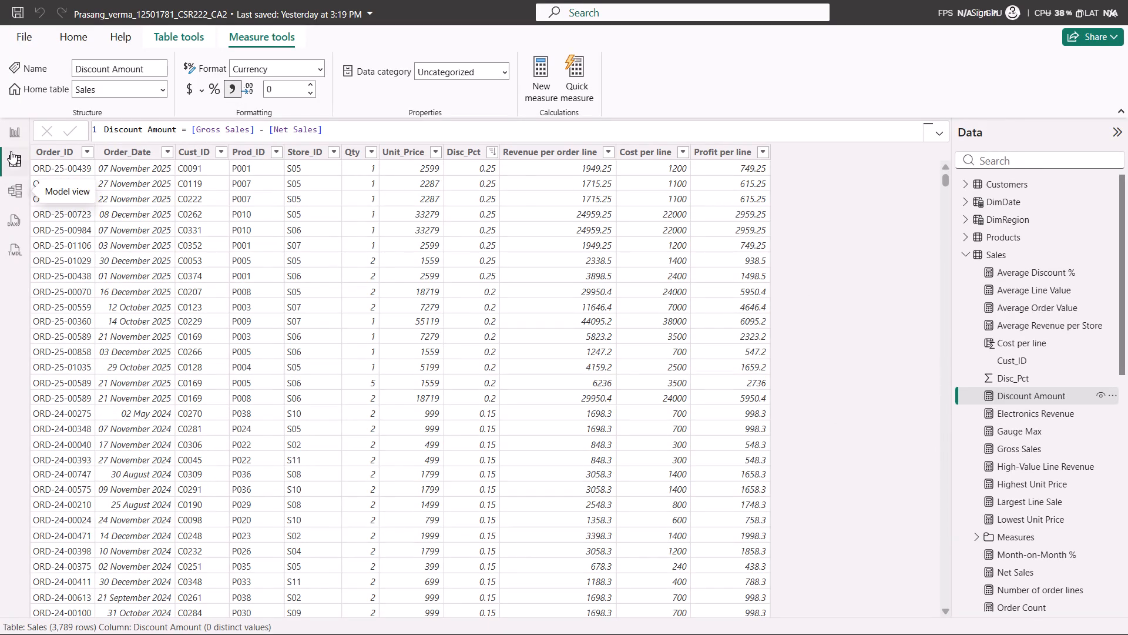
Return to the report view showing the BrightMart Executive Overview page.
{"action": "left_click", "coordinate": [11, 133]}
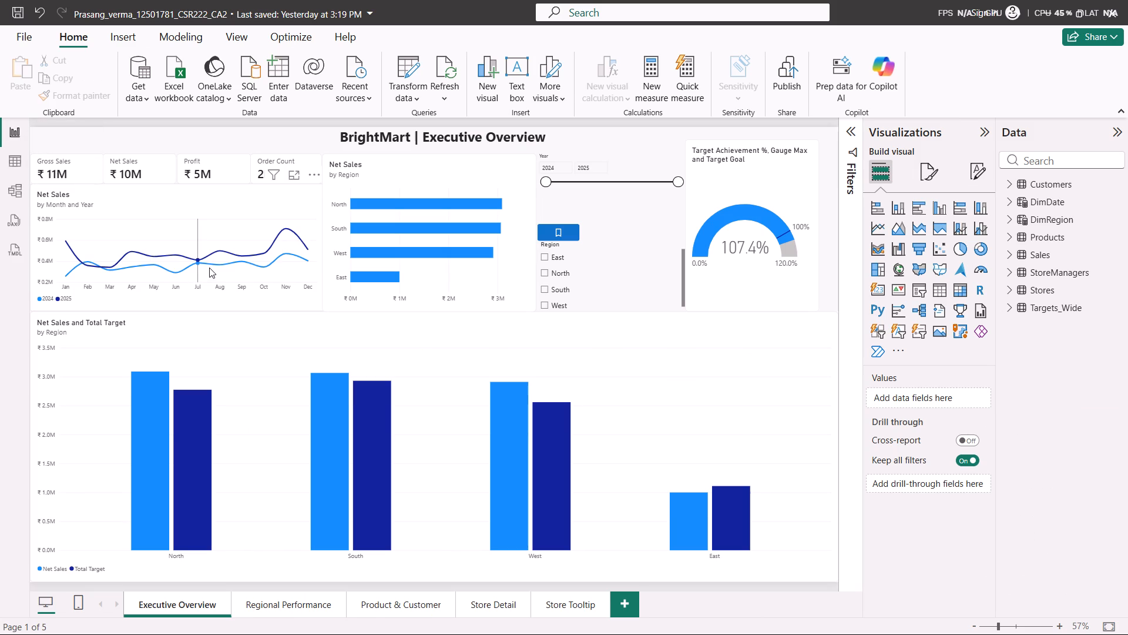
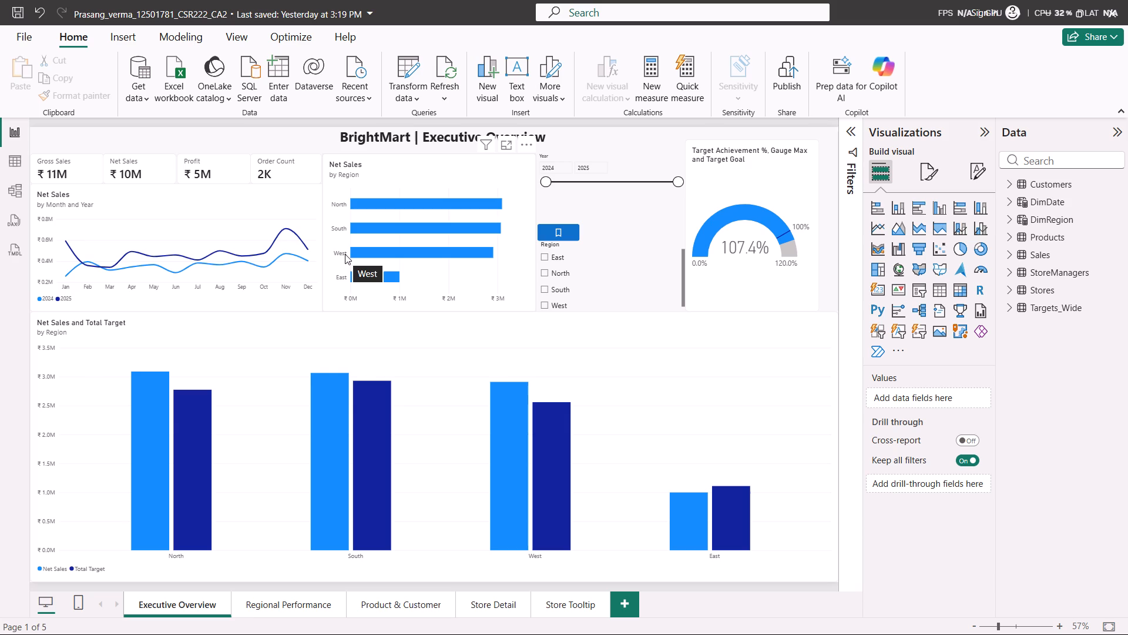
Expand the Sales table's fields and select the Discount Amount measure to inspect it.
{"action": "left_click", "coordinate": [1011, 255]}
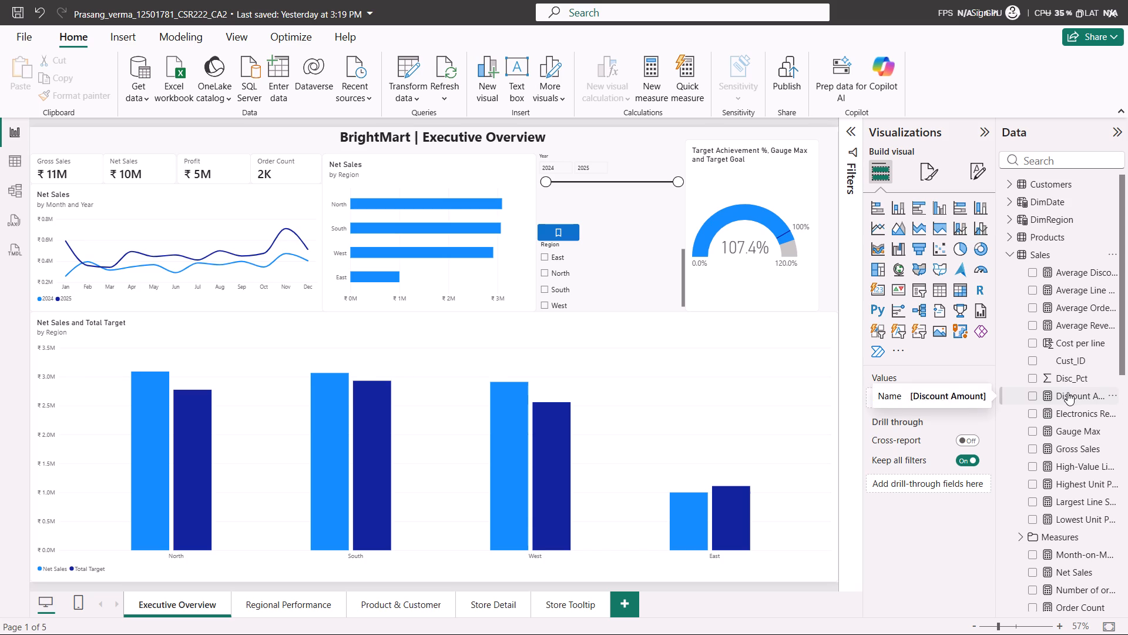
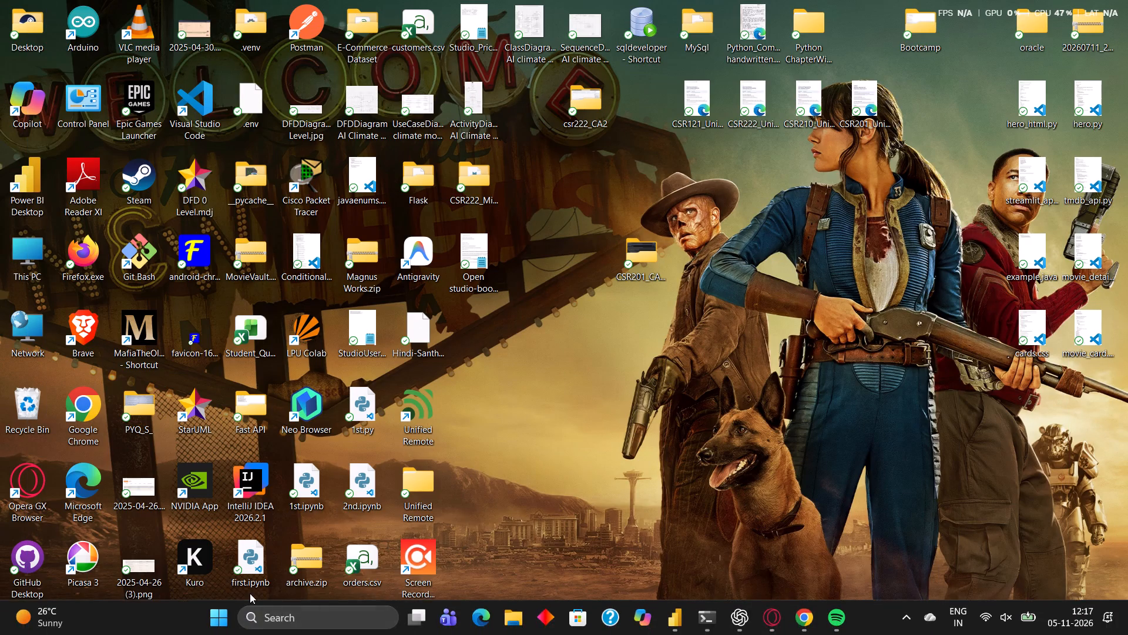
Launch the Kuro application from its desktop shortcut.
{"action": "left_click", "coordinate": [207, 567]}
{"action": "double_click", "coordinate": [207, 567]}
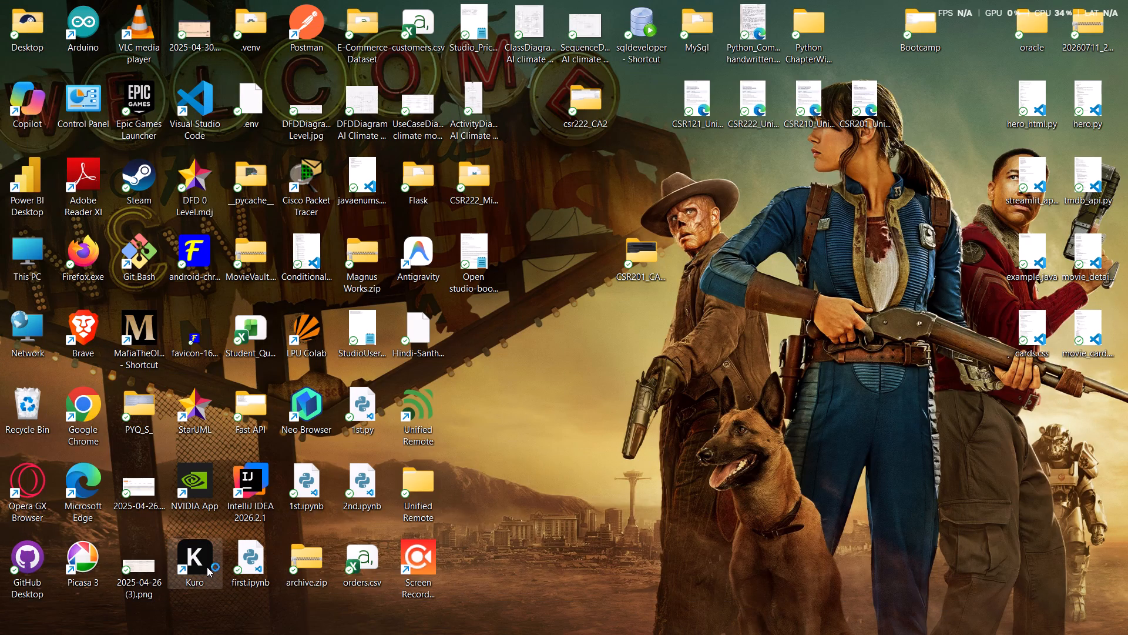
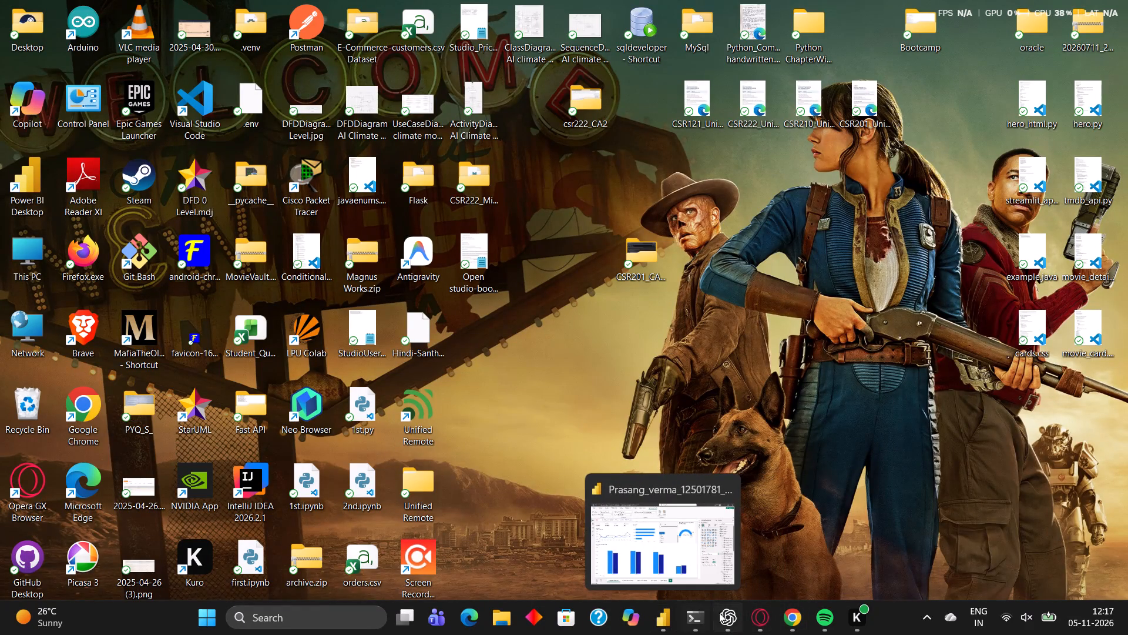
Switch back to the BrightMart sales report in Power BI Desktop and collapse the Sales table's field list.
{"action": "left_click", "coordinate": [654, 615]}
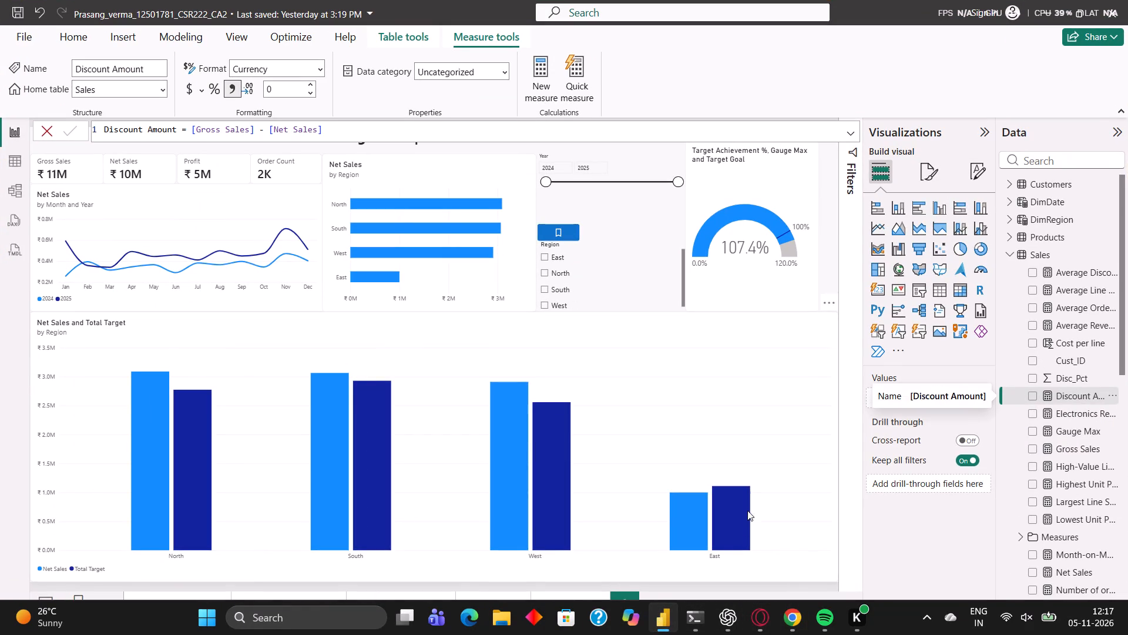
{"action": "left_click", "coordinate": [1013, 252]}
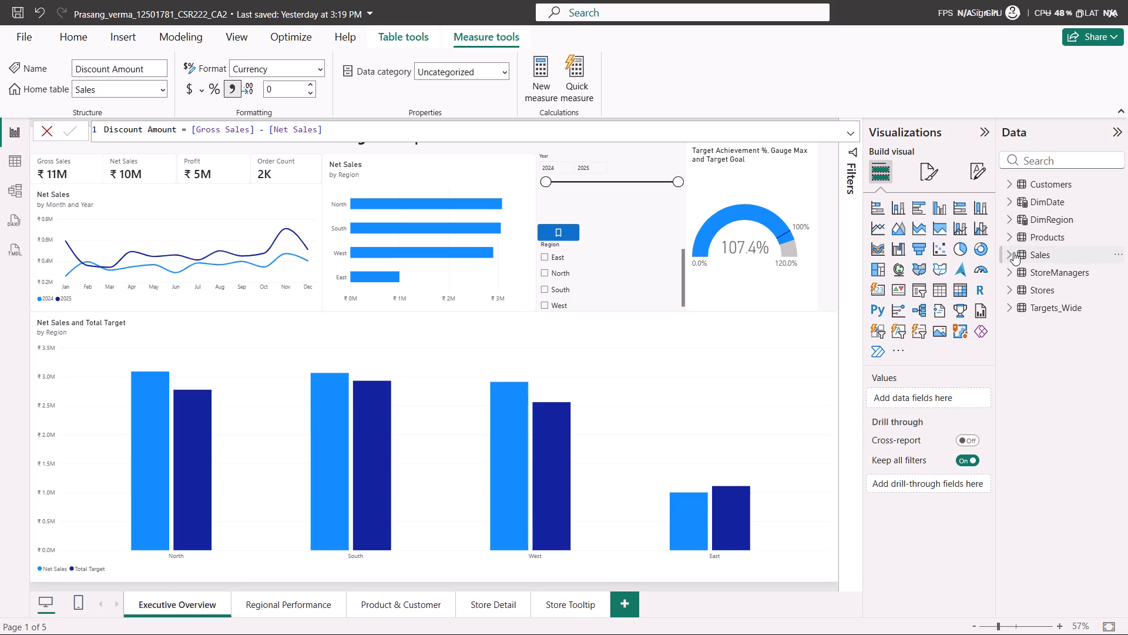
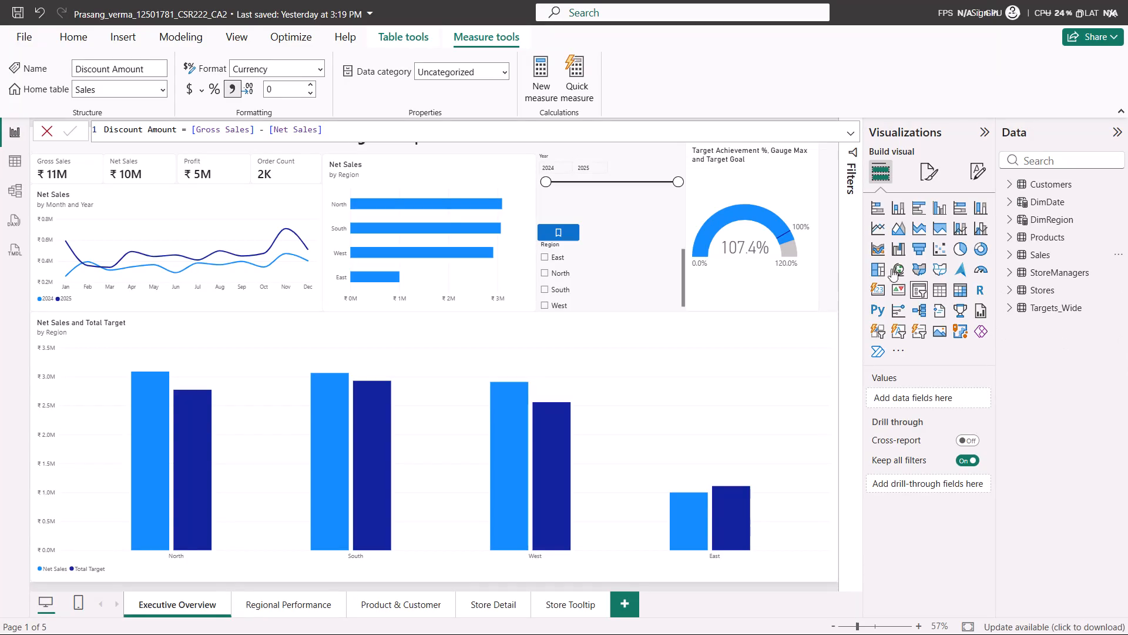
Widen the target achievement gauge on the Executive Overview page until it reaches the page's edge.
{"action": "left_click", "coordinate": [796, 270]}
{"action": "left_click_drag", "start_coordinate": [819, 226], "coordinate": [841, 225]}
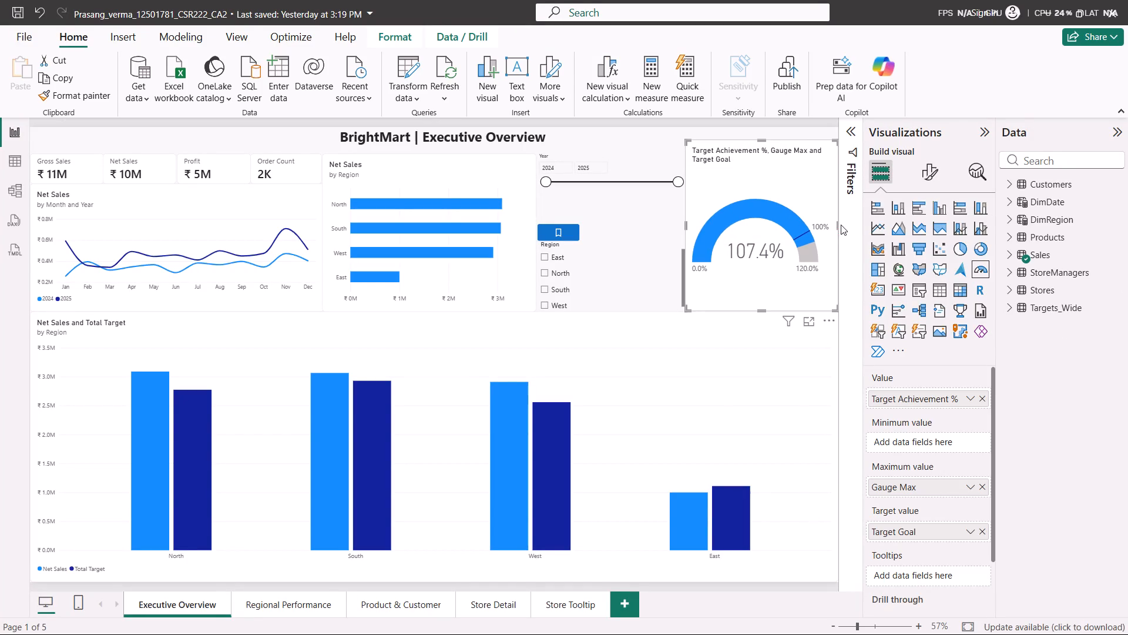
{"action": "left_click", "coordinate": [820, 188]}
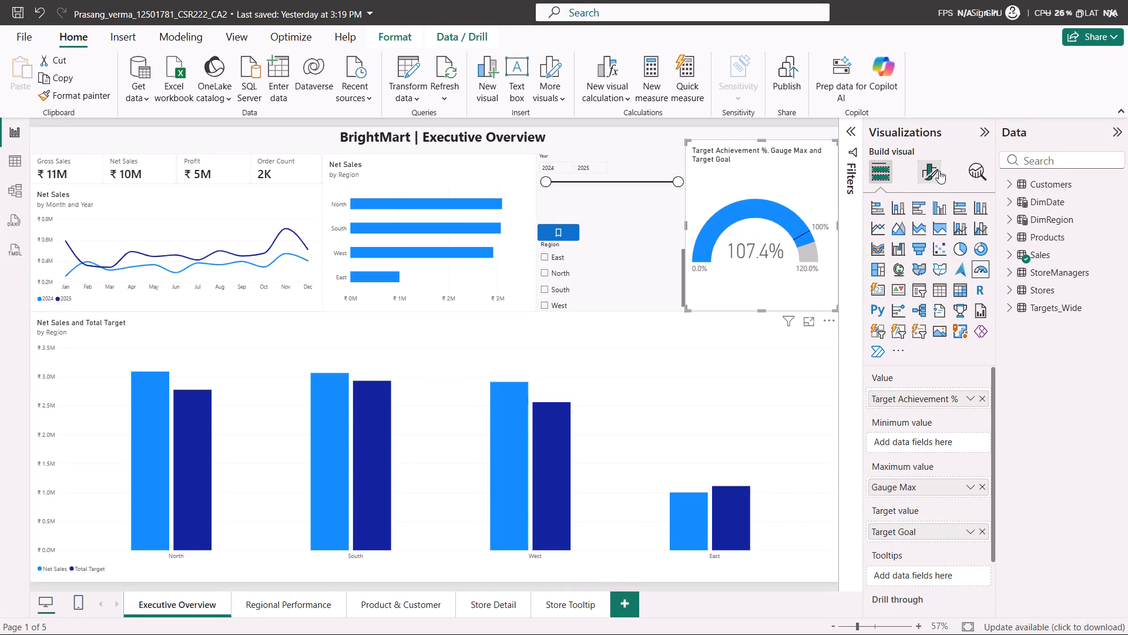
Set the target achievement gauge's visual border colour to black in its general effects formatting.
{"action": "left_click", "coordinate": [941, 171]}
{"action": "left_click", "coordinate": [927, 171]}
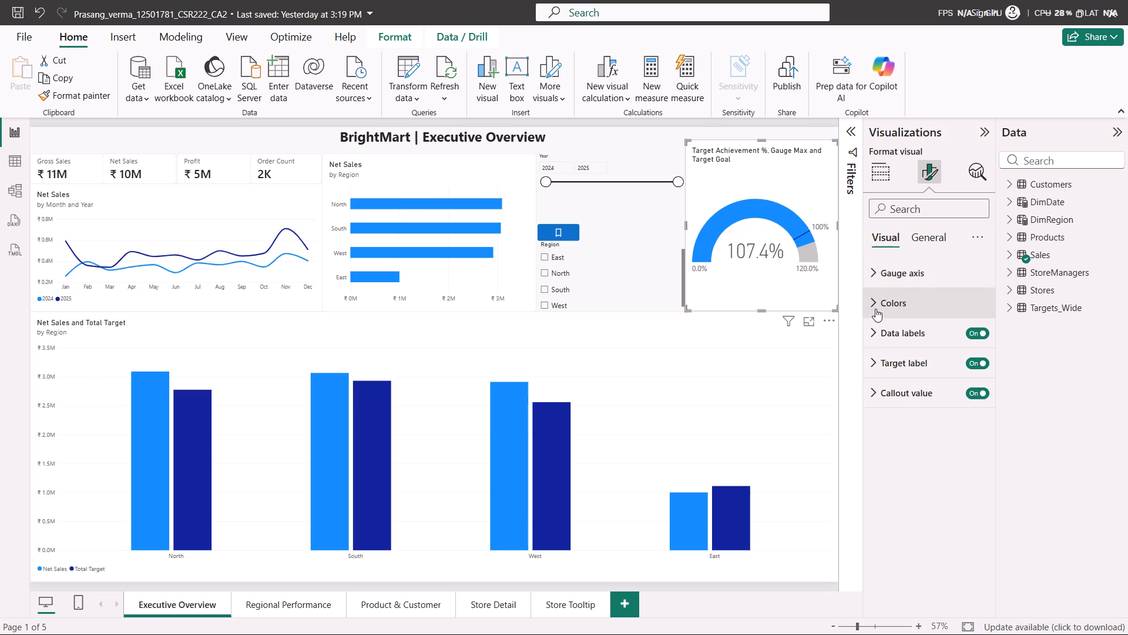
{"action": "left_click", "coordinate": [935, 236]}
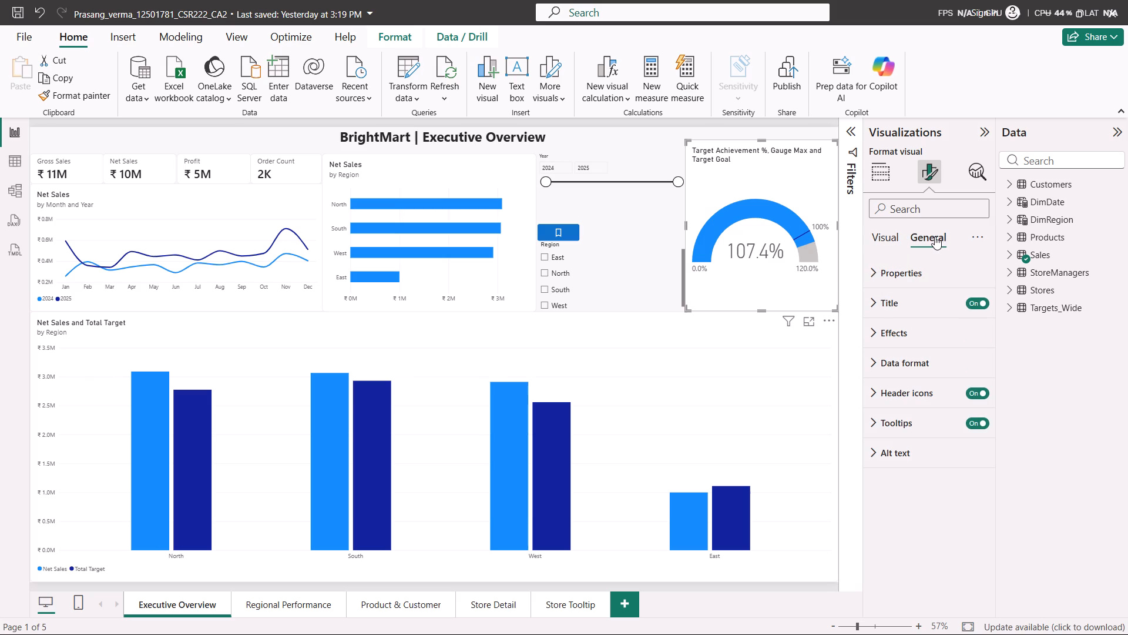
{"action": "left_click", "coordinate": [887, 352]}
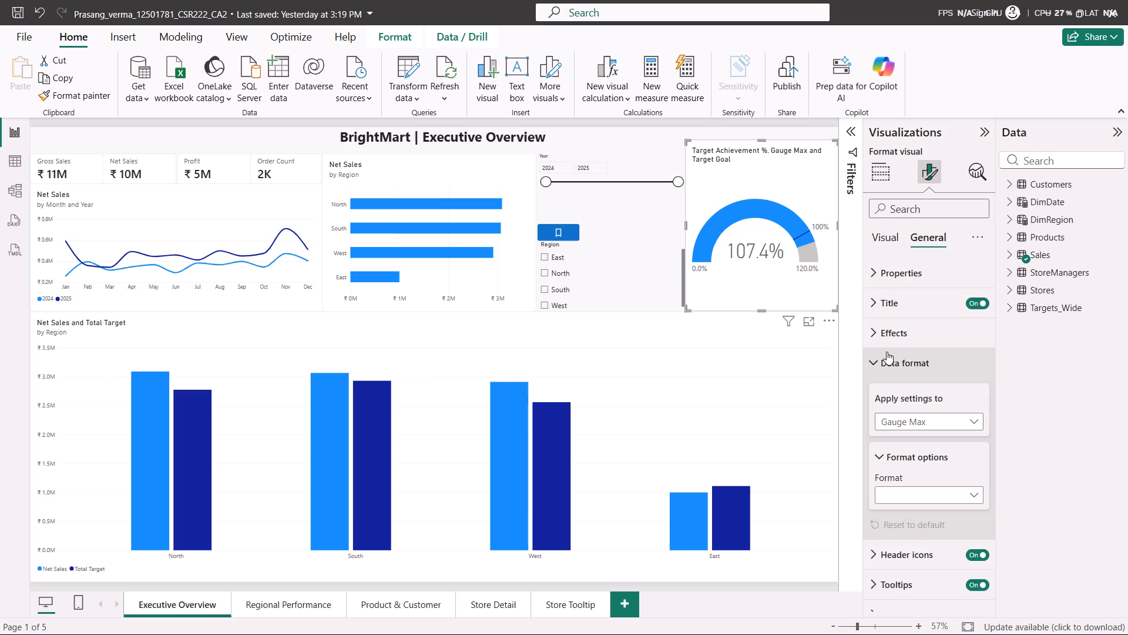
{"action": "scroll", "coordinate": [942, 453], "scroll_direction": "down", "scroll_amount": 2}
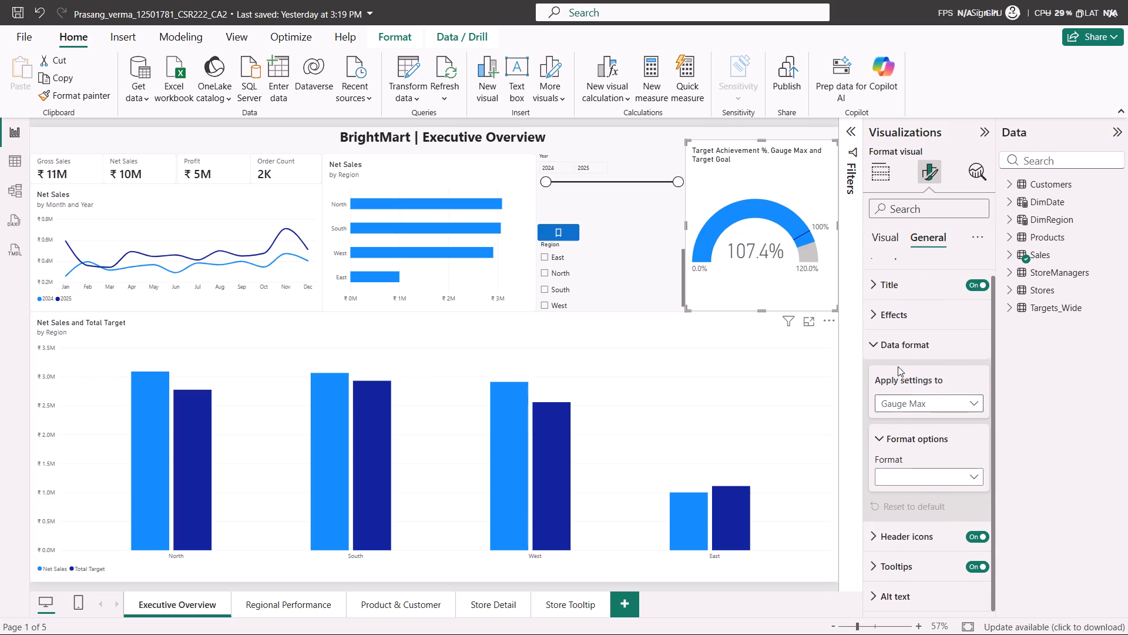
{"action": "left_click", "coordinate": [877, 338]}
{"action": "left_click", "coordinate": [871, 325]}
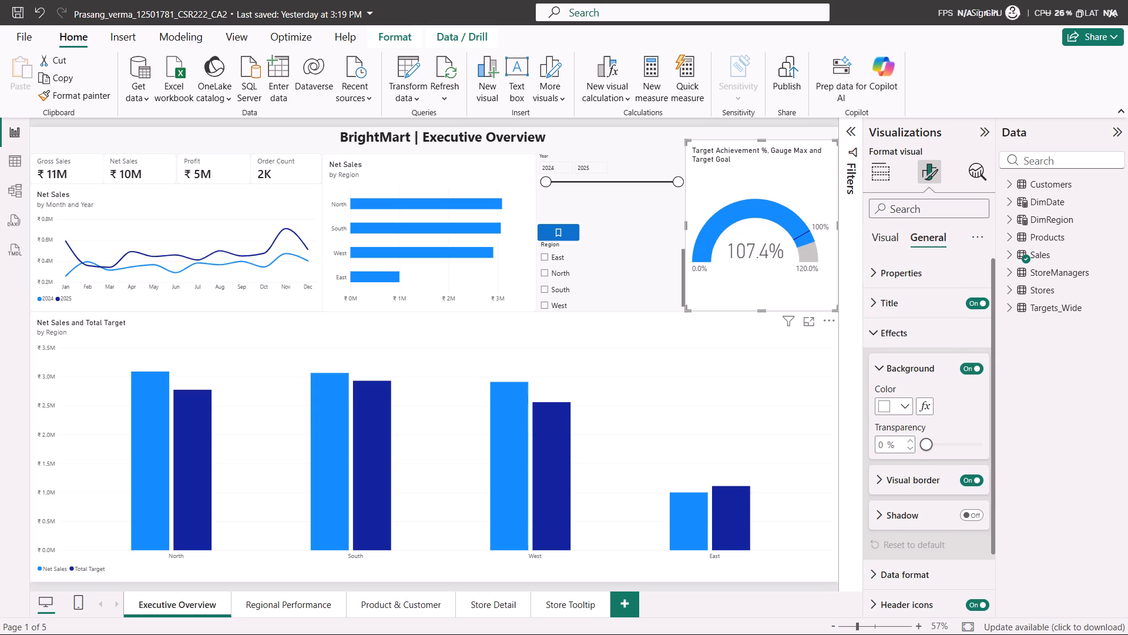
{"action": "scroll", "coordinate": [903, 423], "scroll_direction": "down", "scroll_amount": 1}
{"action": "left_click", "coordinate": [872, 445]}
{"action": "left_click", "coordinate": [878, 446]}
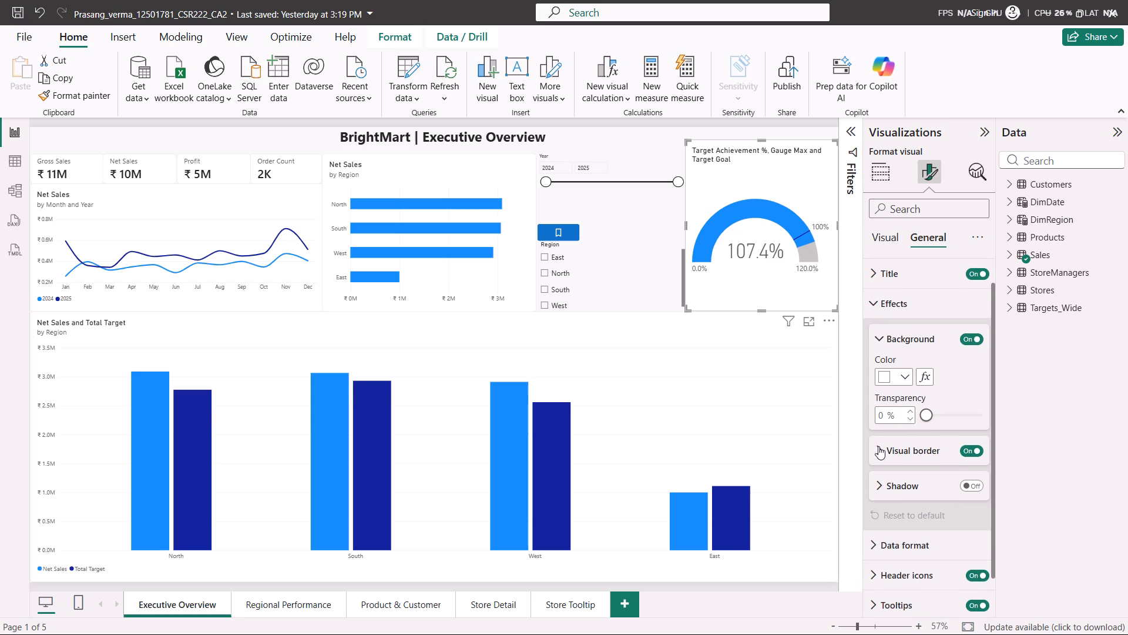
{"action": "left_click", "coordinate": [885, 493]}
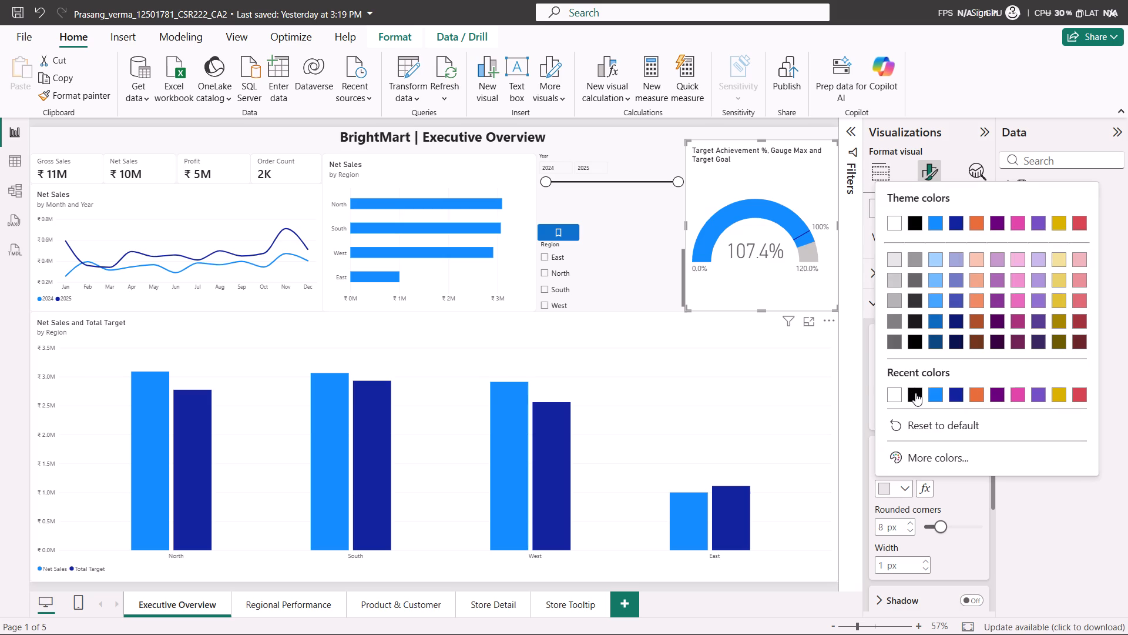
{"action": "left_click", "coordinate": [916, 393]}
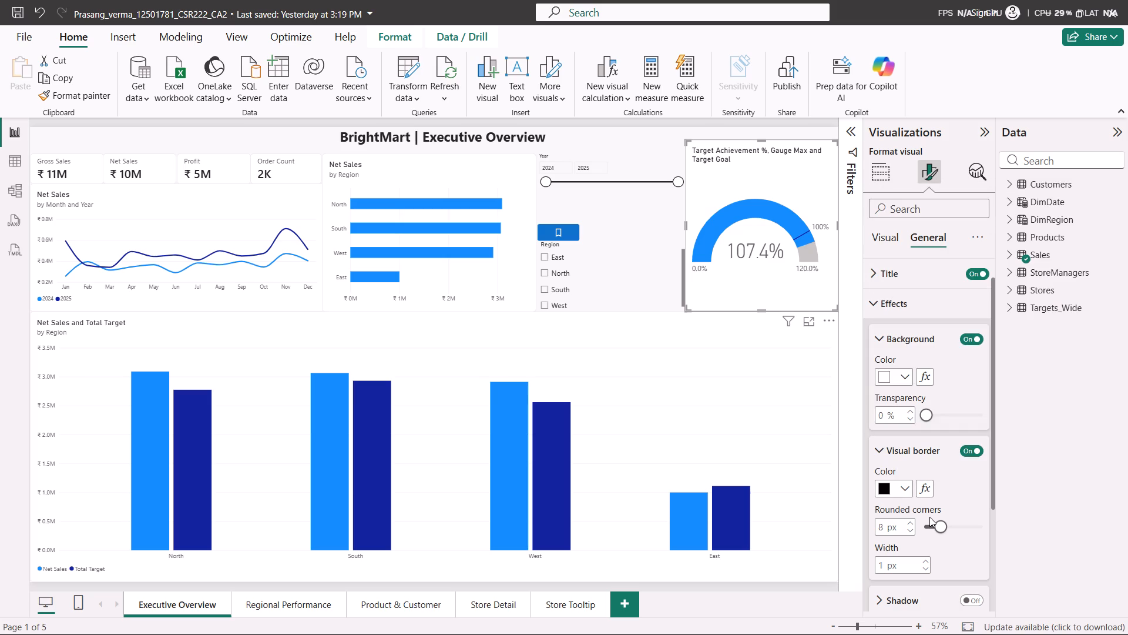
Set the gauge's visual border width to 9 px and its rounded corners to 1 px.
{"action": "left_click", "coordinate": [936, 524]}
{"action": "triple_click", "coordinate": [924, 560]}
{"action": "triple_click", "coordinate": [924, 560]}
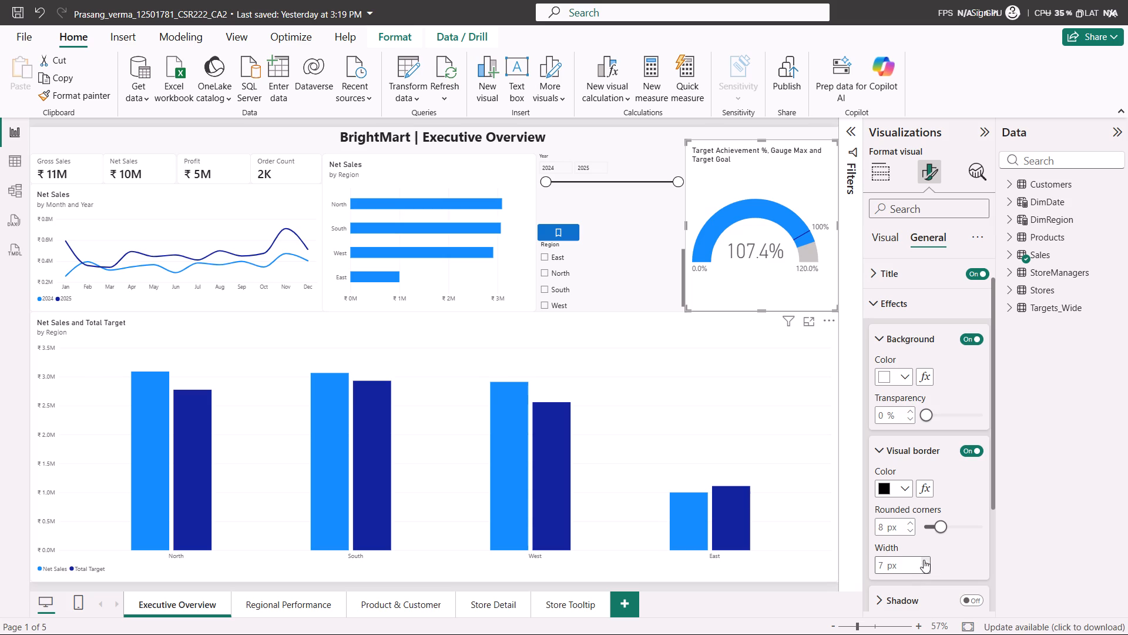
{"action": "double_click", "coordinate": [924, 560]}
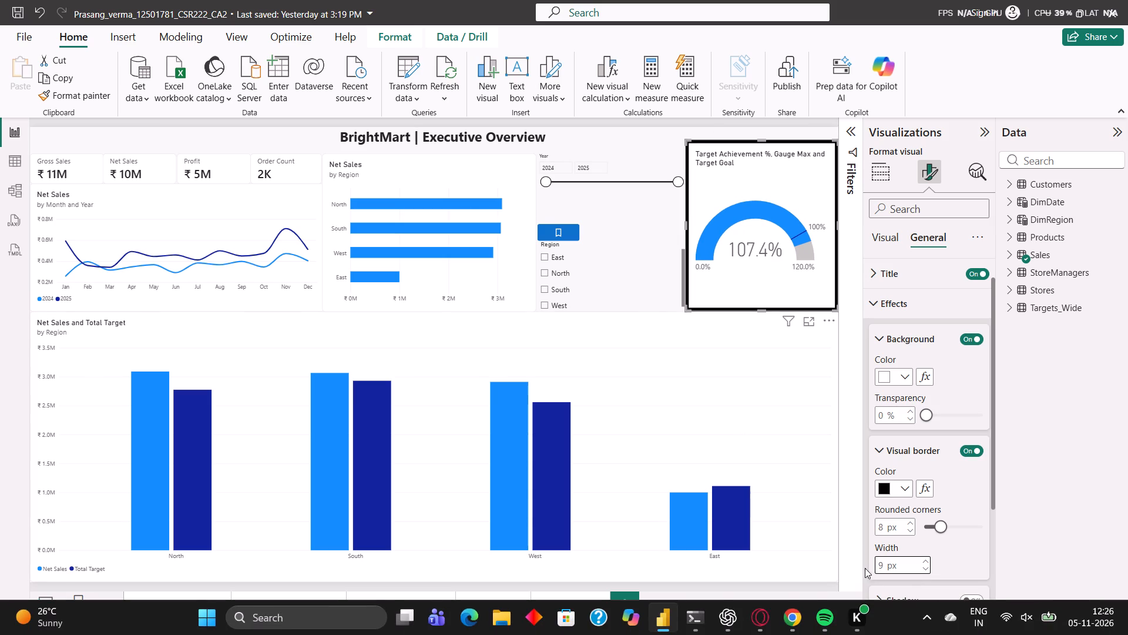
{"action": "triple_click", "coordinate": [911, 533]}
{"action": "triple_click", "coordinate": [911, 533]}
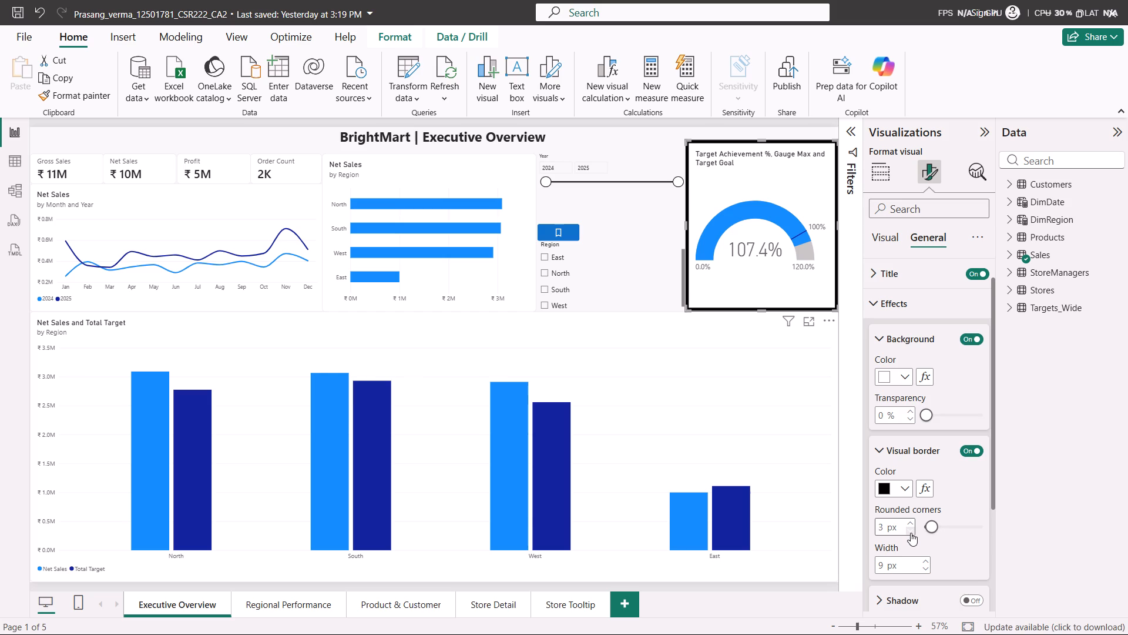
{"action": "left_click", "coordinate": [911, 533]}
Turn off the visual border on the target achievement gauge.
{"action": "left_click", "coordinate": [972, 446]}
{"action": "left_click", "coordinate": [1053, 453]}
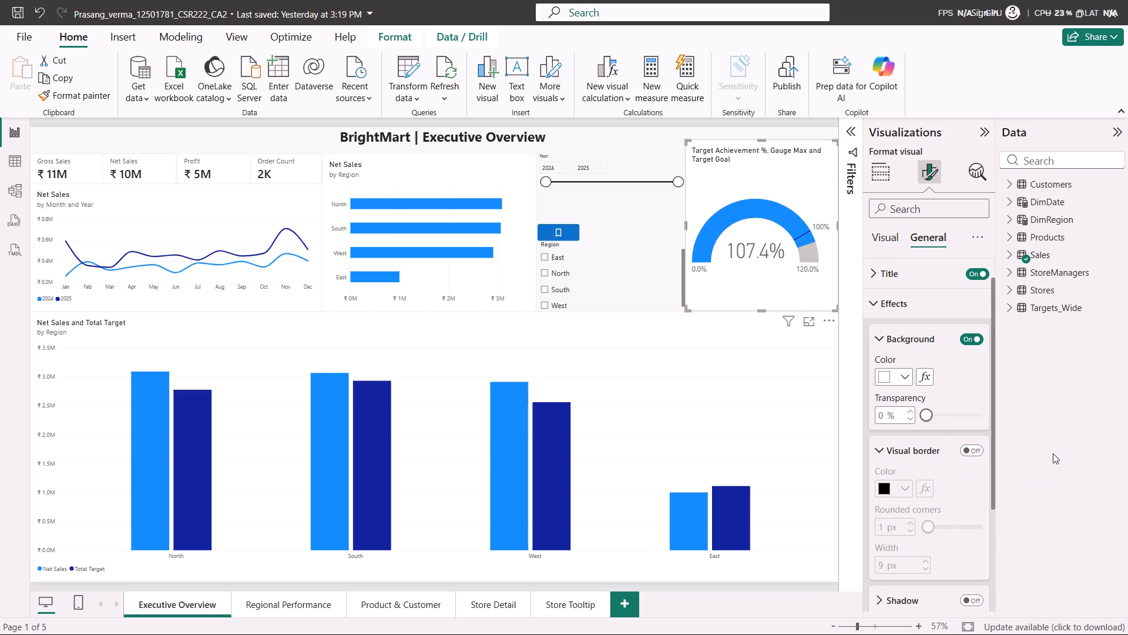
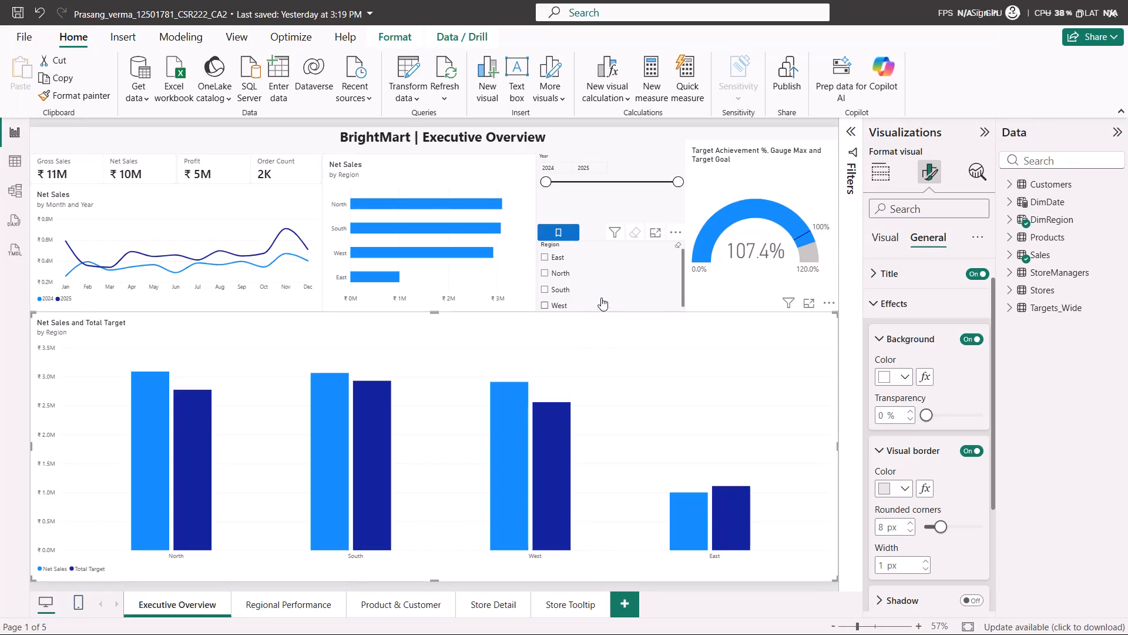
Filter the Executive Overview page by region using the Region slicer, trying East, North and South in turn.
{"action": "left_click", "coordinate": [546, 257]}
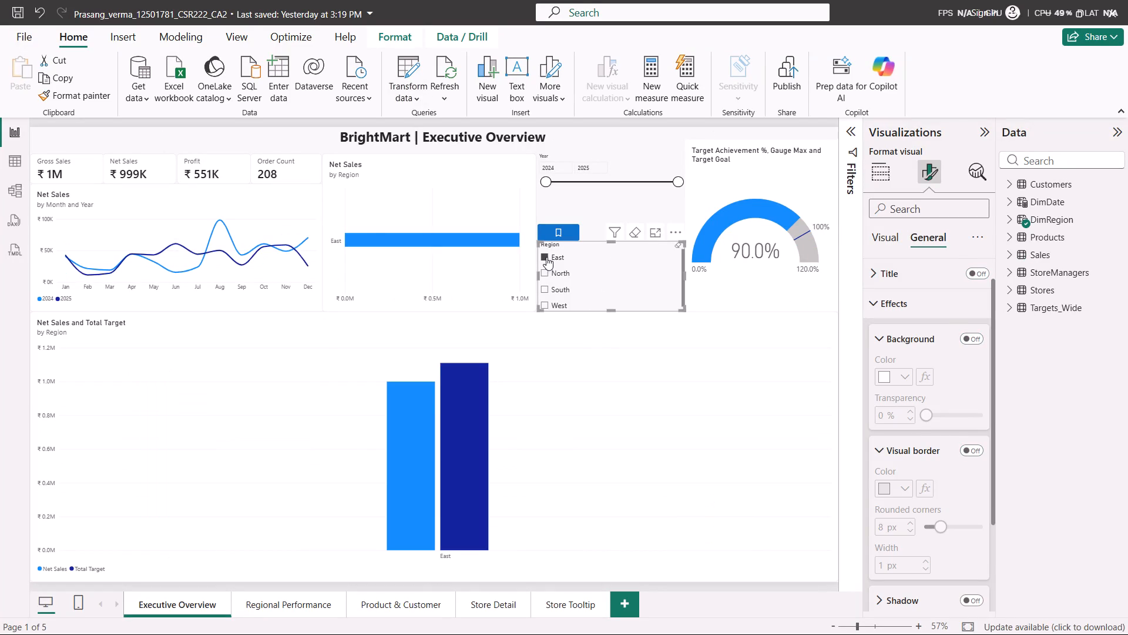
{"action": "left_click", "coordinate": [546, 257]}
{"action": "left_click", "coordinate": [543, 269]}
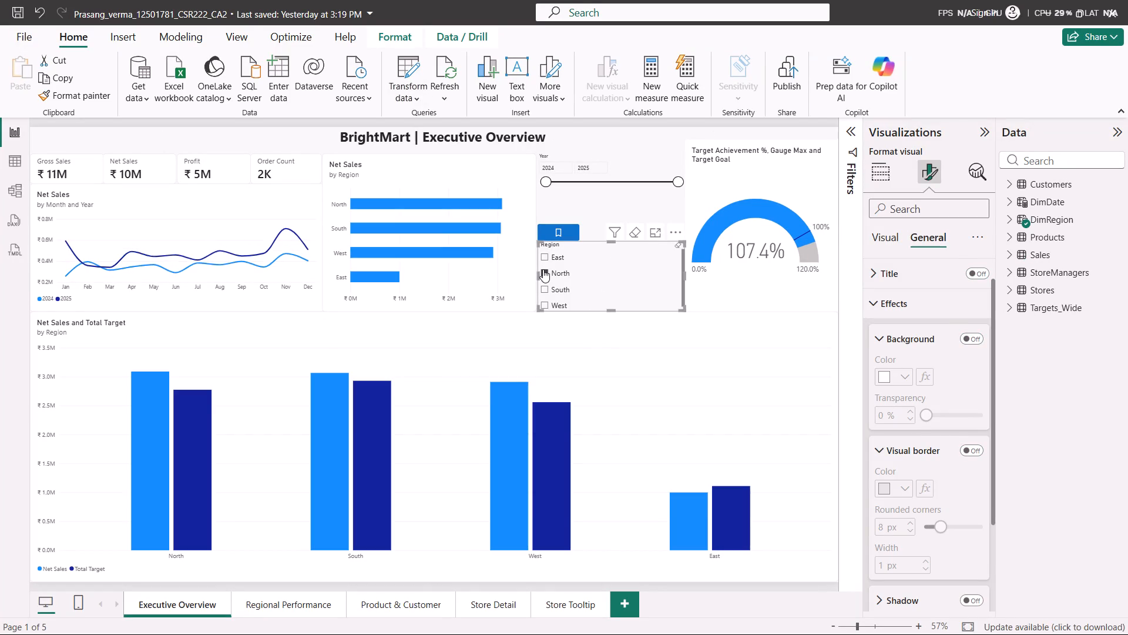
{"action": "left_click", "coordinate": [543, 269]}
{"action": "left_click", "coordinate": [544, 290]}
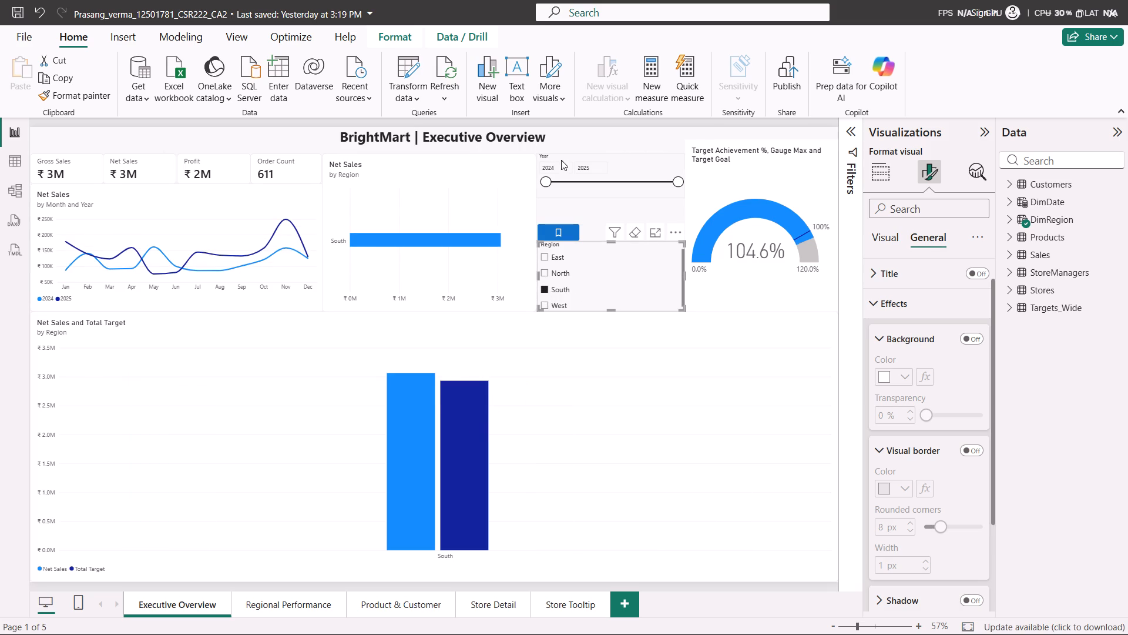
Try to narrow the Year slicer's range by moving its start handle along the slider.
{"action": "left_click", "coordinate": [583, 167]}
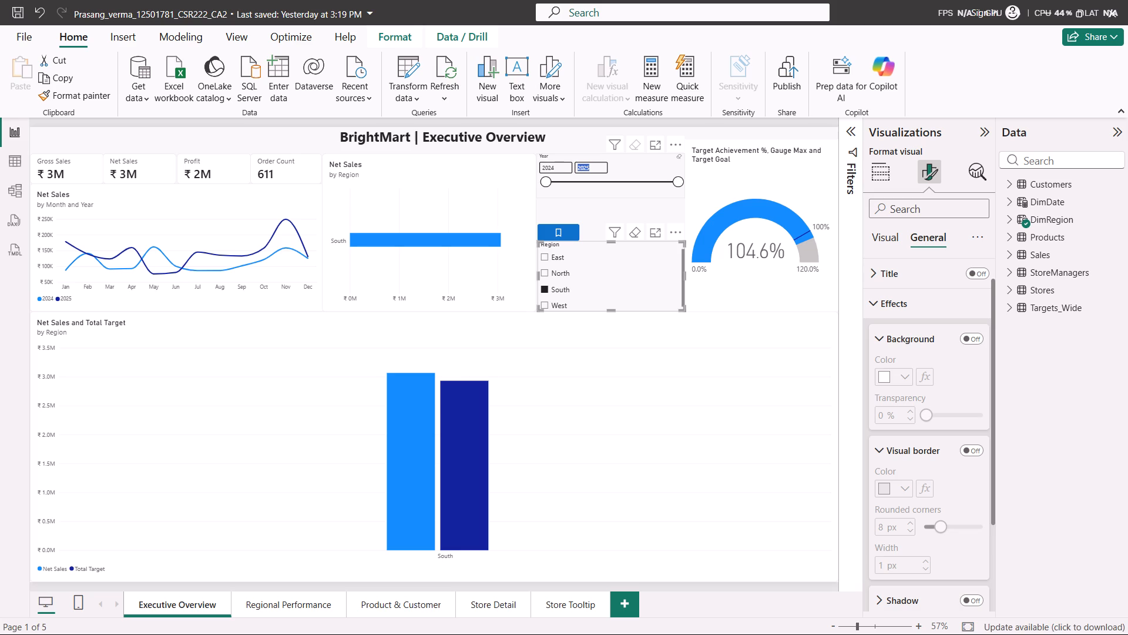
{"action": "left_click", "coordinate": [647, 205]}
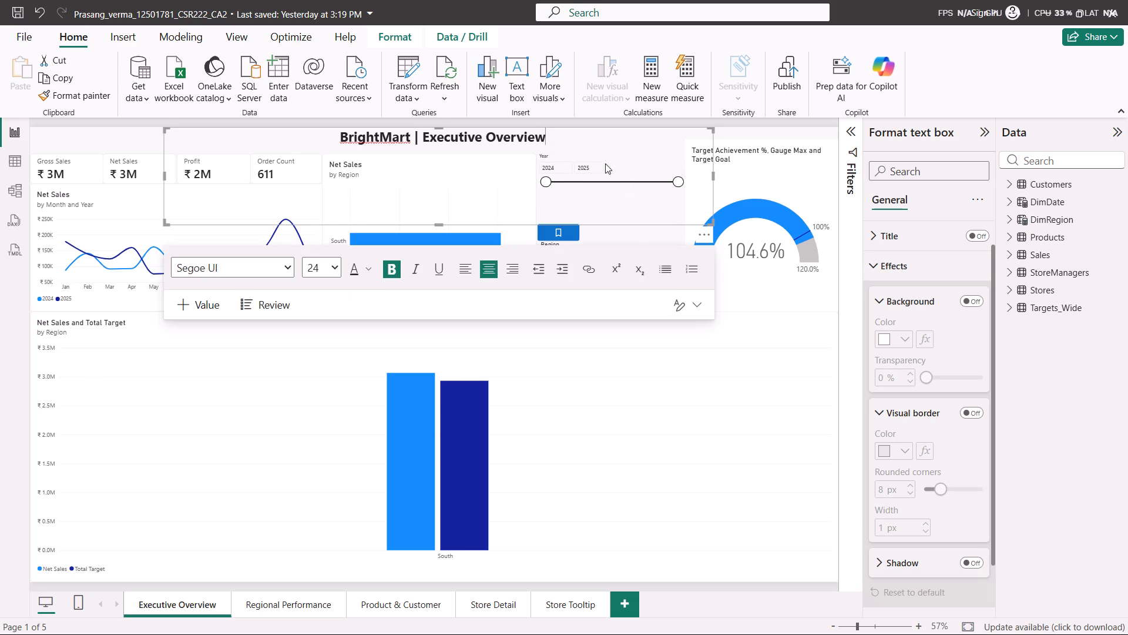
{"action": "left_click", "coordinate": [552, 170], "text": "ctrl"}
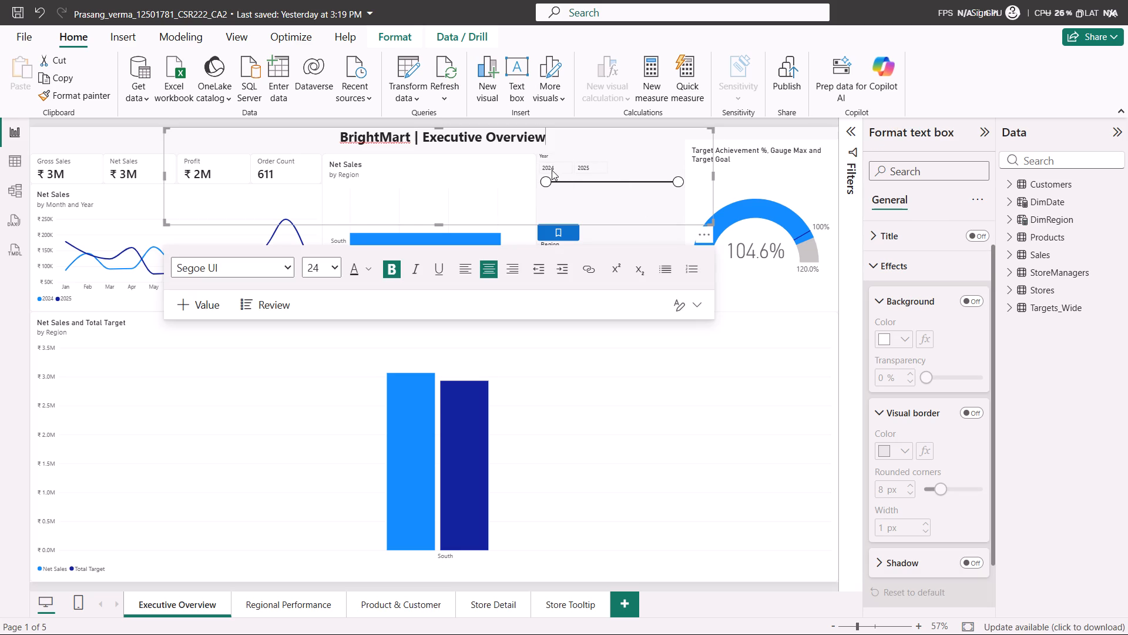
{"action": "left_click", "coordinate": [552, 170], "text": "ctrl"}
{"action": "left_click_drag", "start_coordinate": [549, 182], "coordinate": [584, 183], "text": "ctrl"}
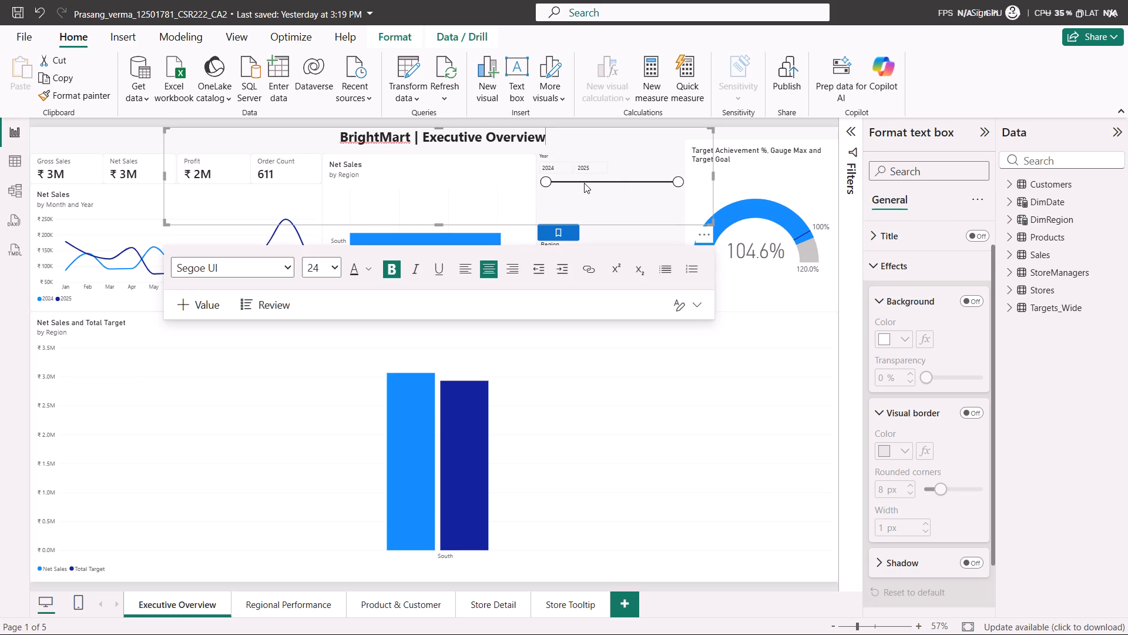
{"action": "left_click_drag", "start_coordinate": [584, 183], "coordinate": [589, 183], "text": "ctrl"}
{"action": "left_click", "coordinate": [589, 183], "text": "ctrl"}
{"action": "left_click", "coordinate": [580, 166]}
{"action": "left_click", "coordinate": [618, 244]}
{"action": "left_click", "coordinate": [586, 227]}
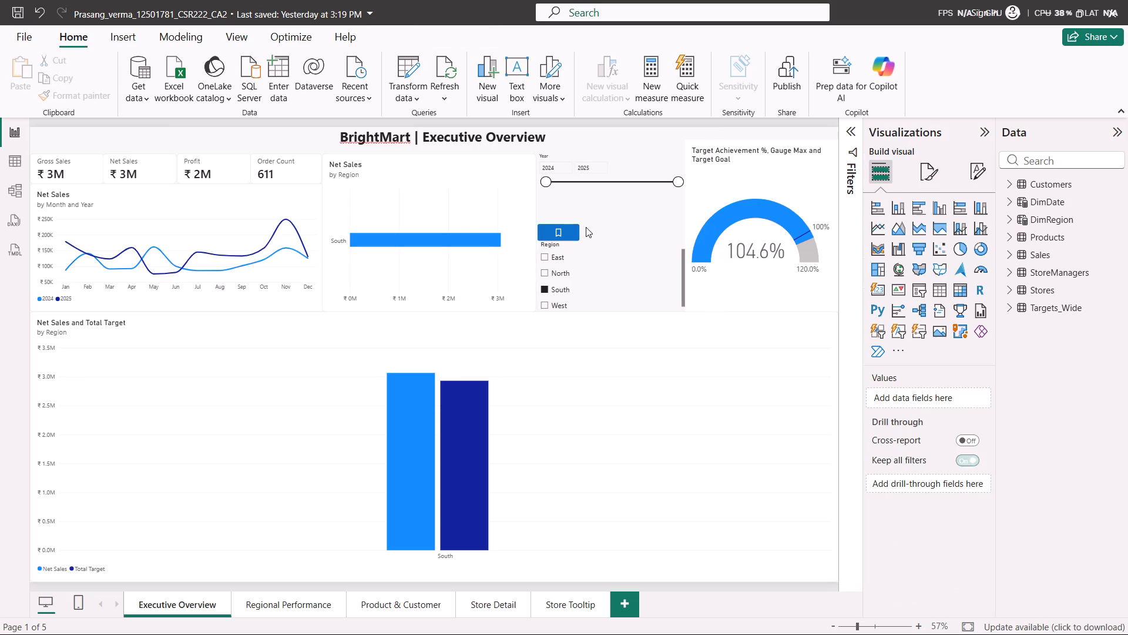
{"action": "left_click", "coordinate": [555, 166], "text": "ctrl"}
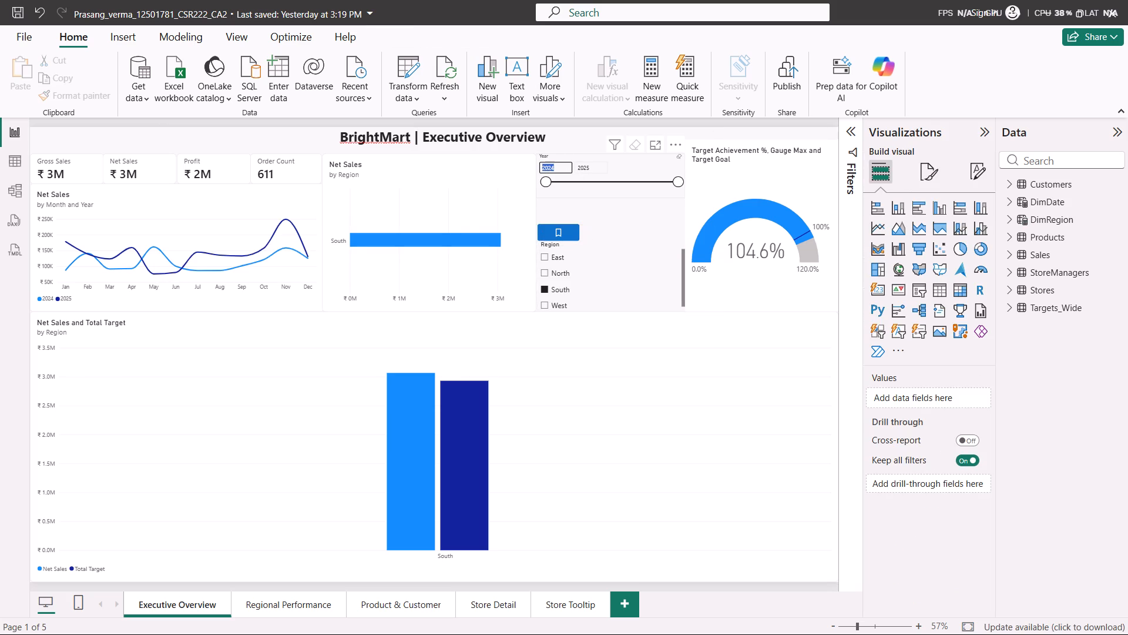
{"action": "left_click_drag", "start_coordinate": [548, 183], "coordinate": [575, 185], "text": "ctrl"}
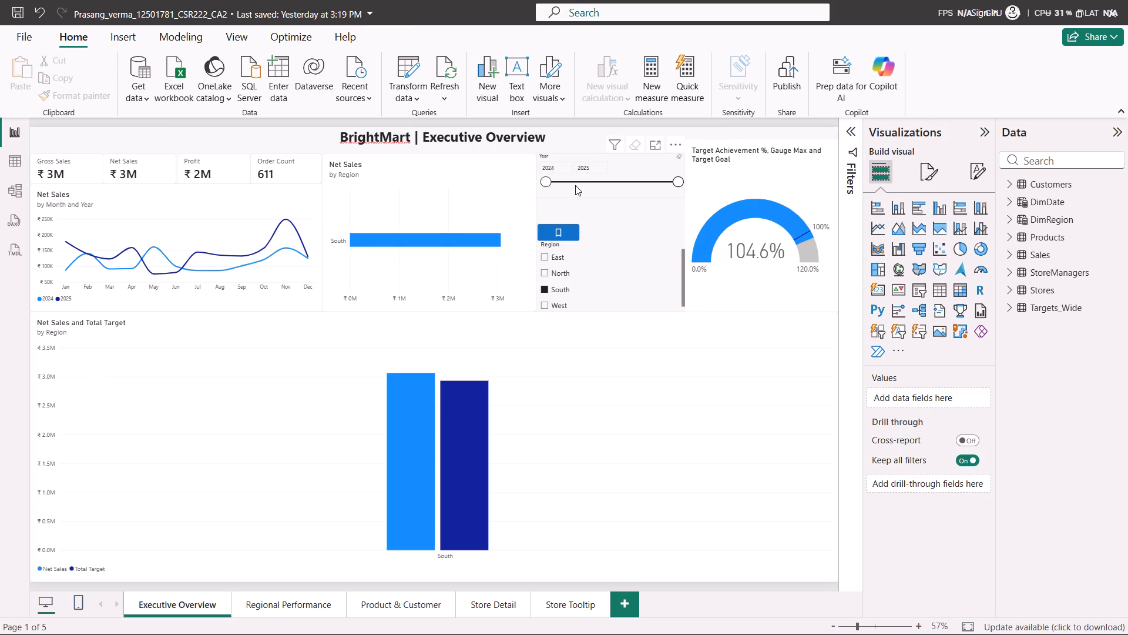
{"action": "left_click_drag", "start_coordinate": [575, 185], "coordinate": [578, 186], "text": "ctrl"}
Change the Year slicer's style to Vertical list and return to the visual's build settings.
{"action": "double_click", "coordinate": [578, 186]}
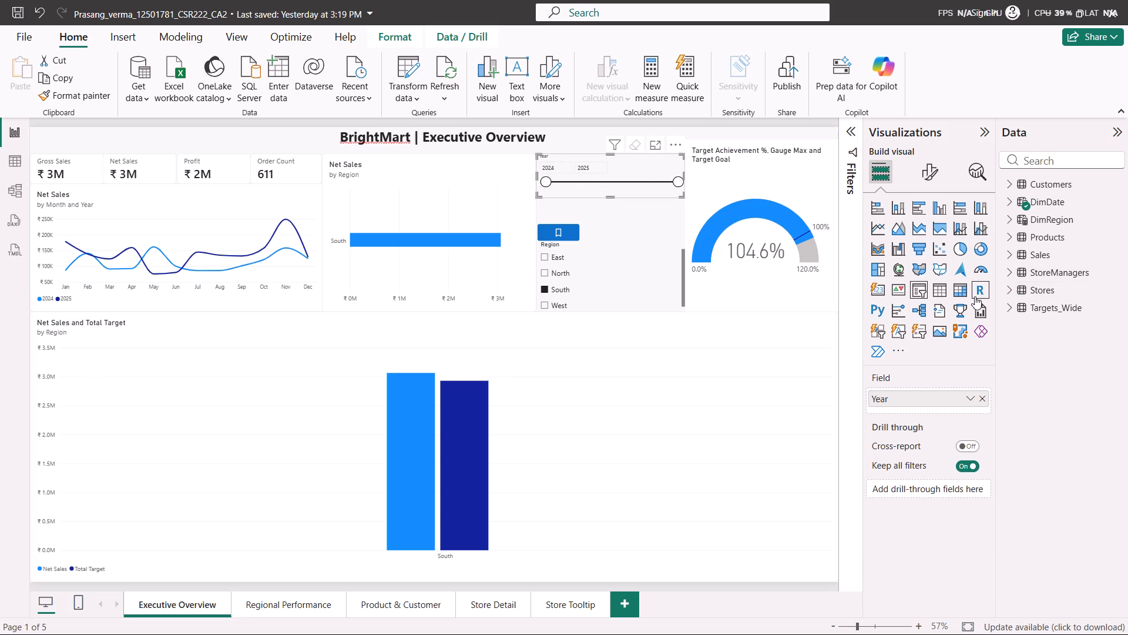
{"action": "left_click", "coordinate": [938, 165]}
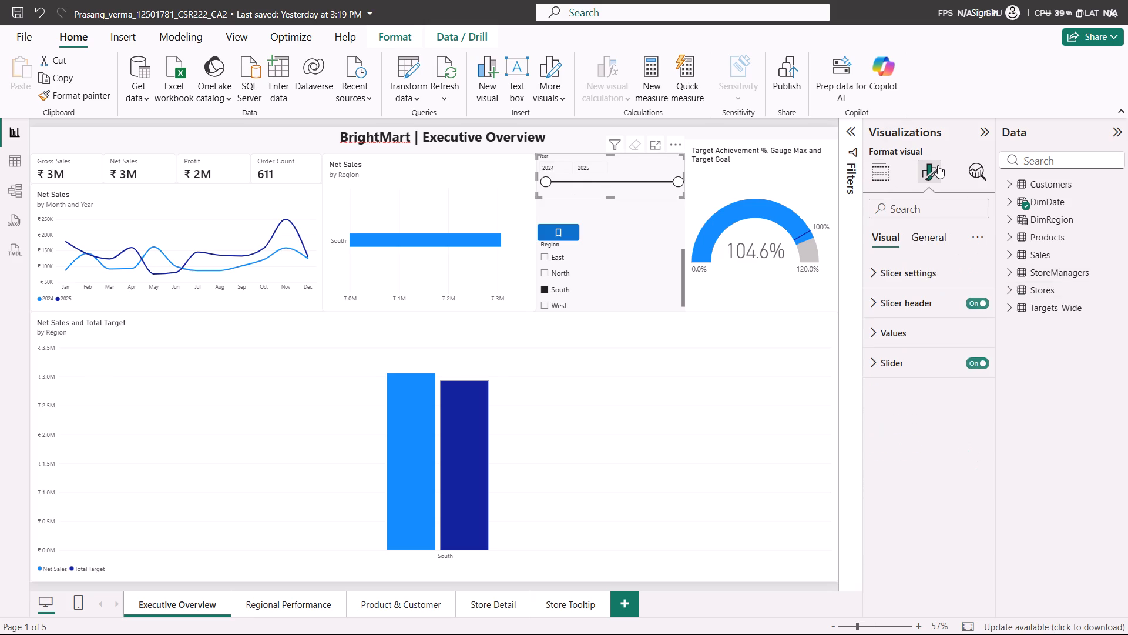
{"action": "left_click", "coordinate": [902, 280]}
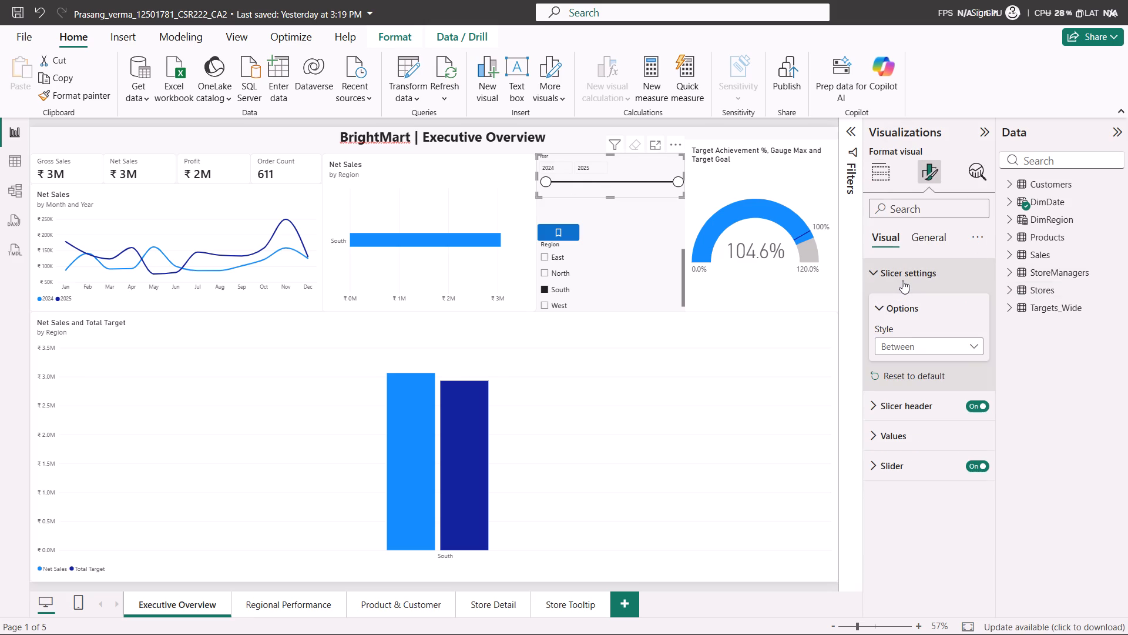
{"action": "left_click", "coordinate": [978, 347]}
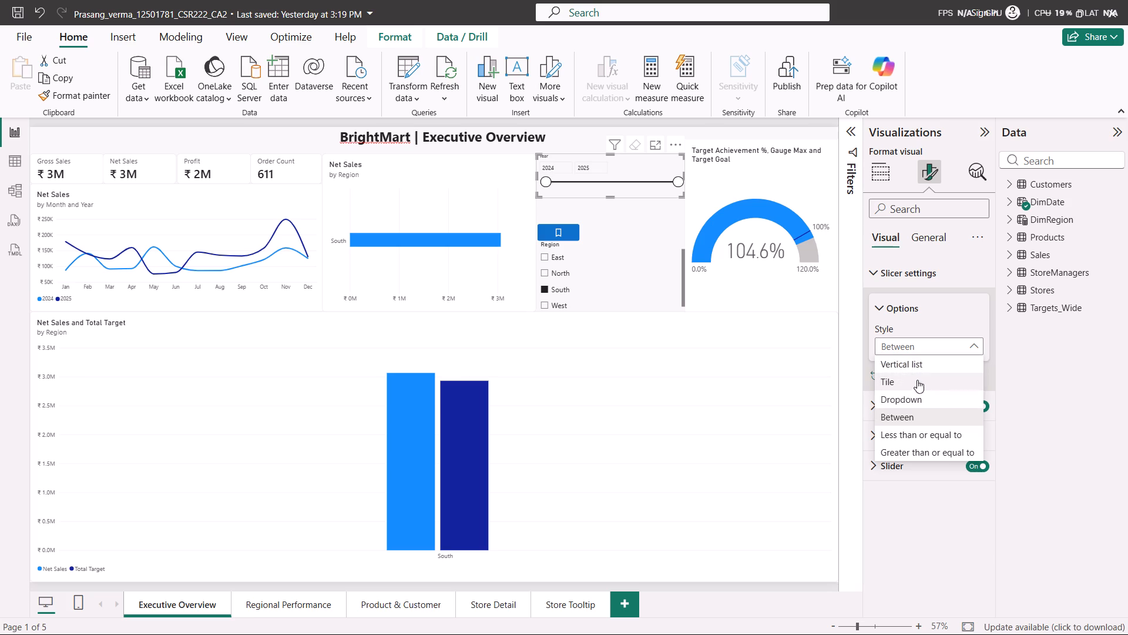
{"action": "left_click", "coordinate": [931, 369]}
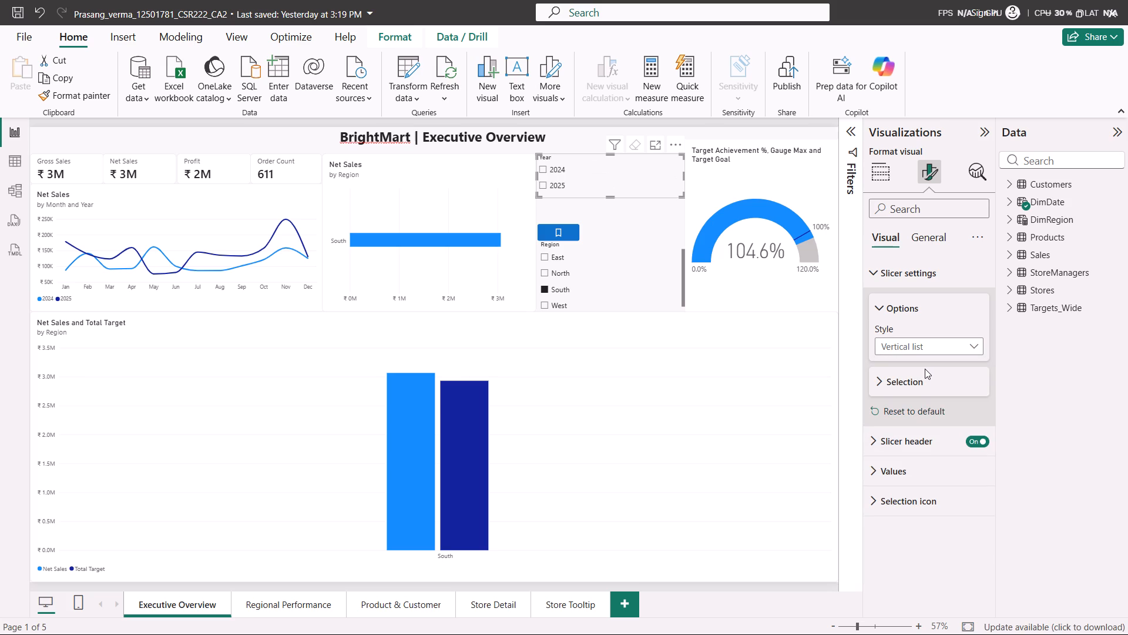
{"action": "left_click", "coordinate": [881, 176]}
Test the Year slicer by switching 2024 on and off, first with the South region filter and again with South cleared.
{"action": "left_click", "coordinate": [545, 165]}
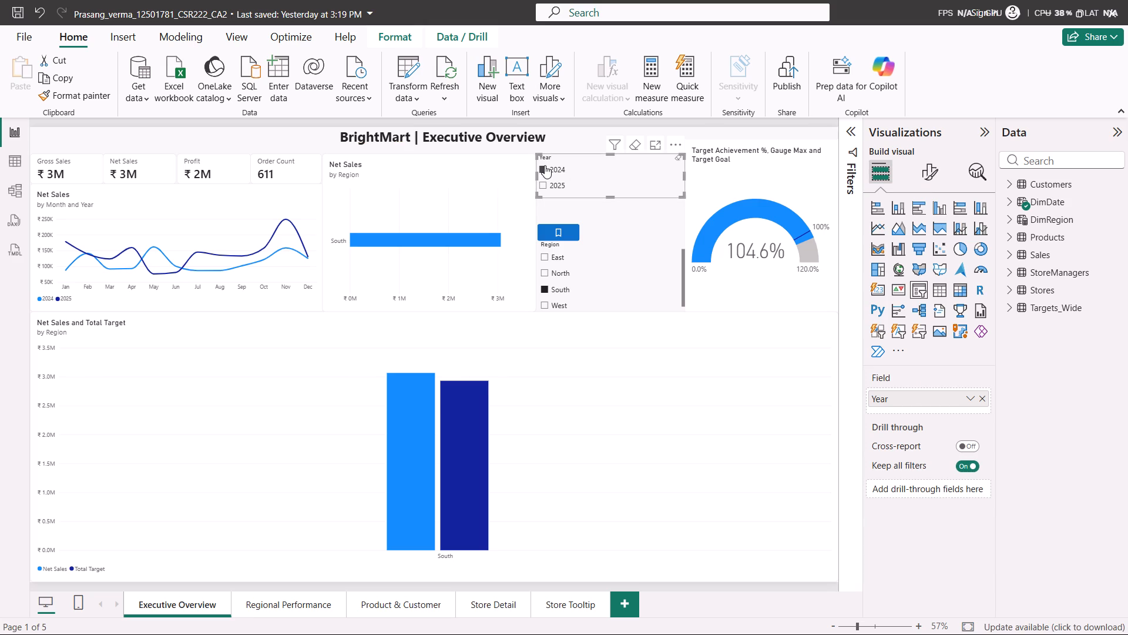
{"action": "left_click", "coordinate": [545, 165]}
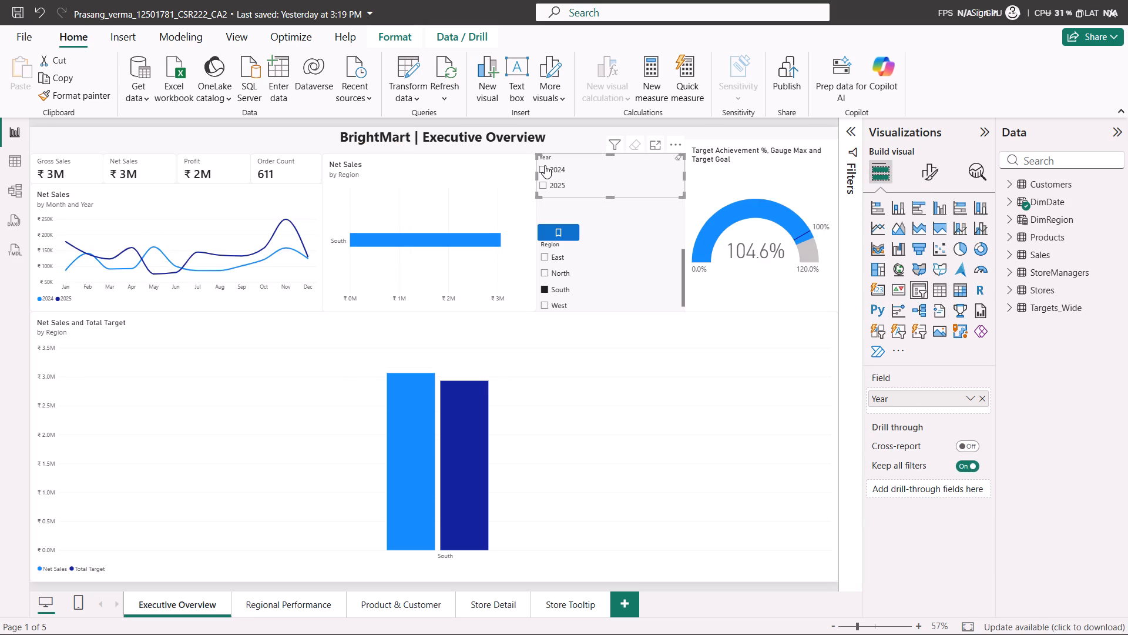
{"action": "left_click", "coordinate": [545, 165]}
{"action": "left_click", "coordinate": [545, 165]}
{"action": "left_click", "coordinate": [546, 288]}
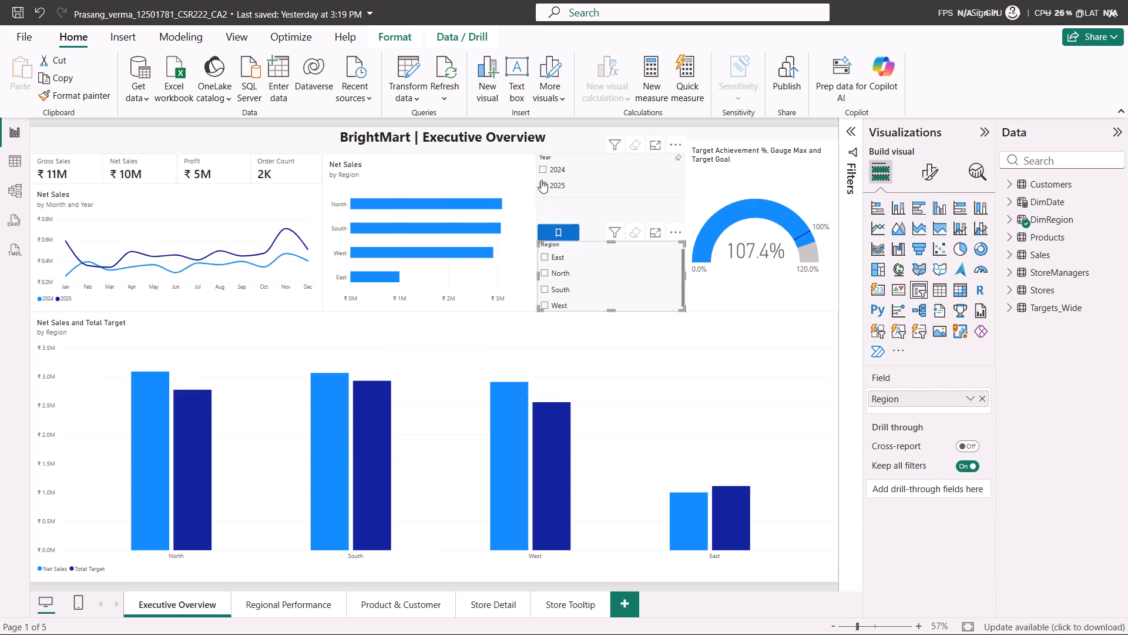
{"action": "left_click", "coordinate": [545, 172]}
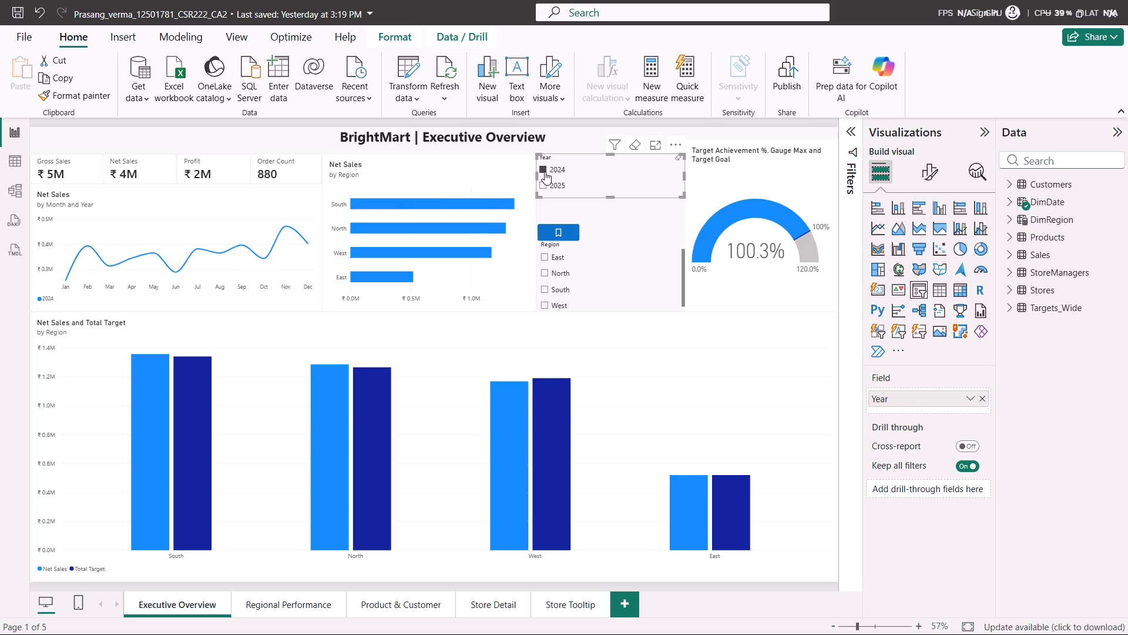
{"action": "left_click", "coordinate": [545, 172]}
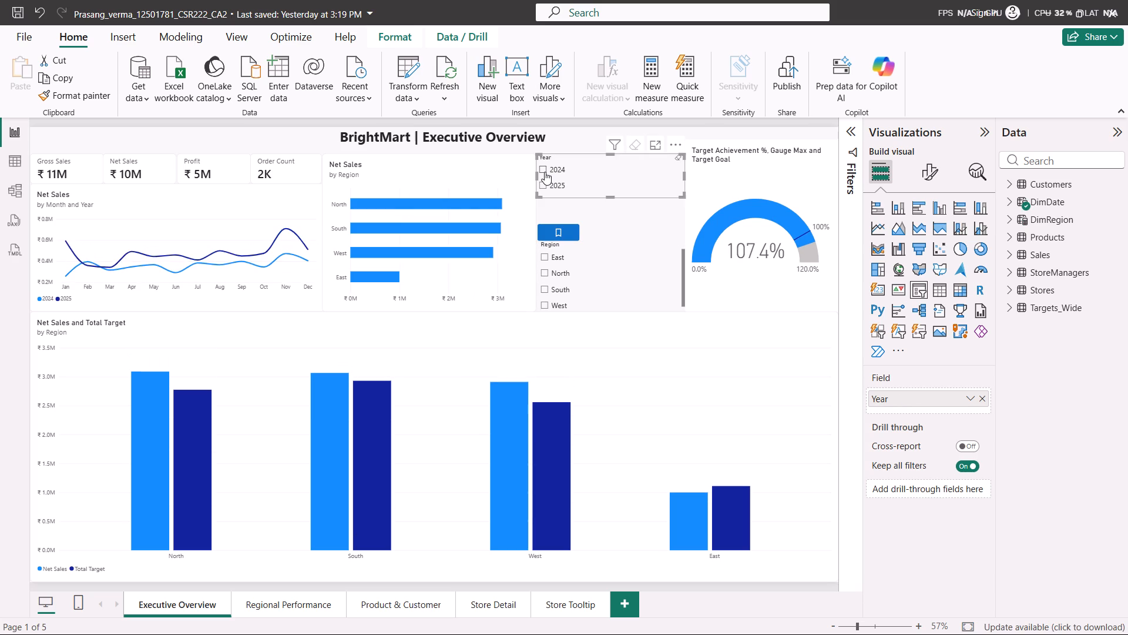
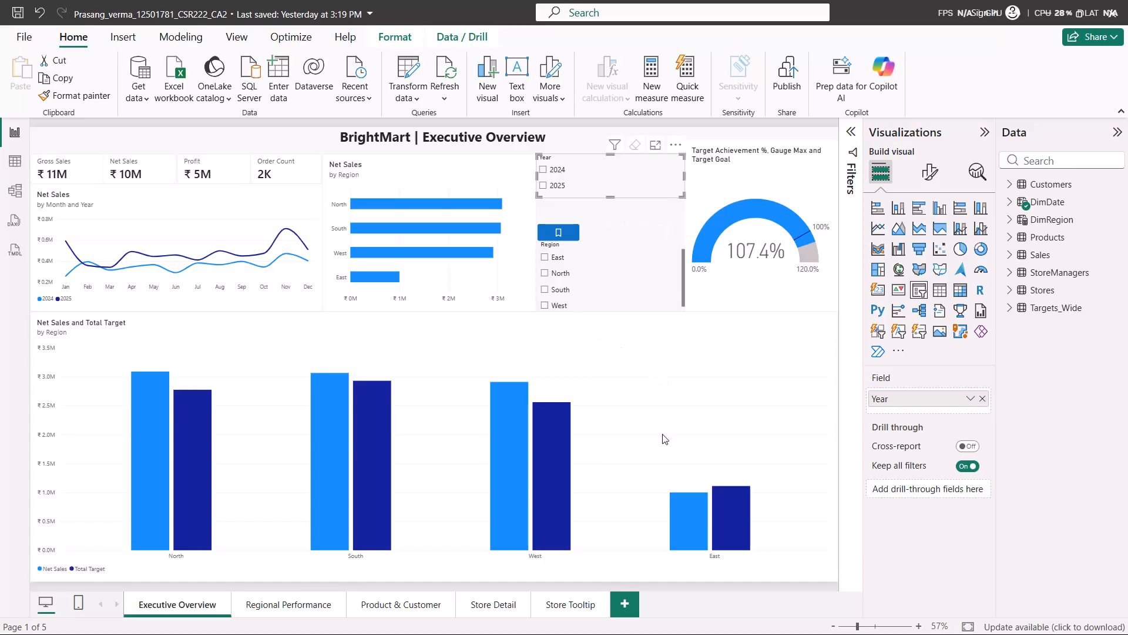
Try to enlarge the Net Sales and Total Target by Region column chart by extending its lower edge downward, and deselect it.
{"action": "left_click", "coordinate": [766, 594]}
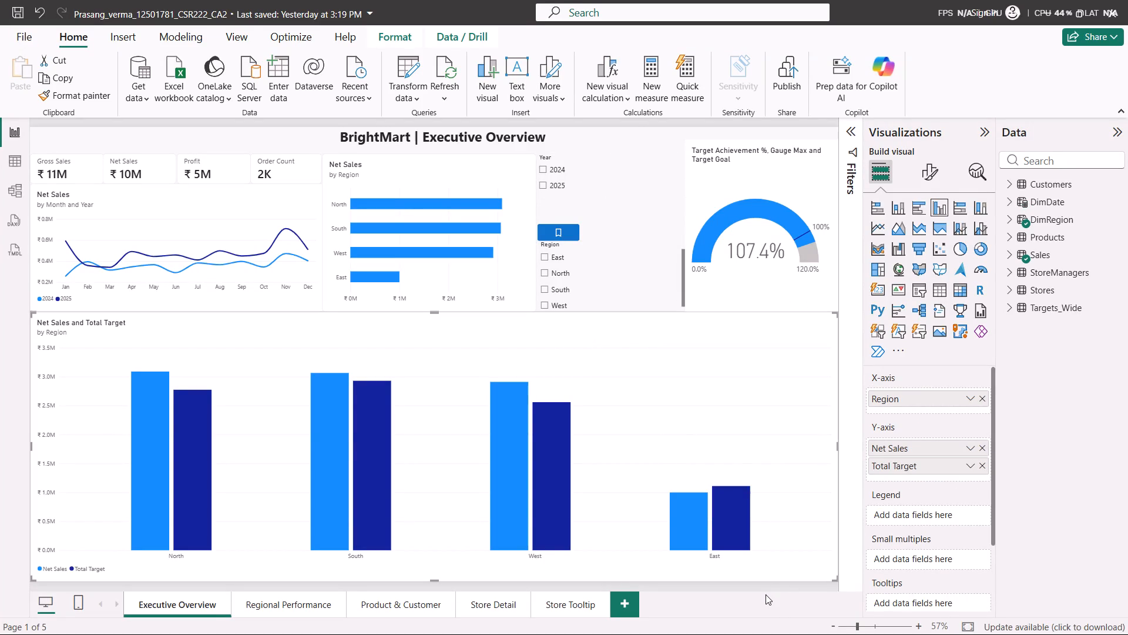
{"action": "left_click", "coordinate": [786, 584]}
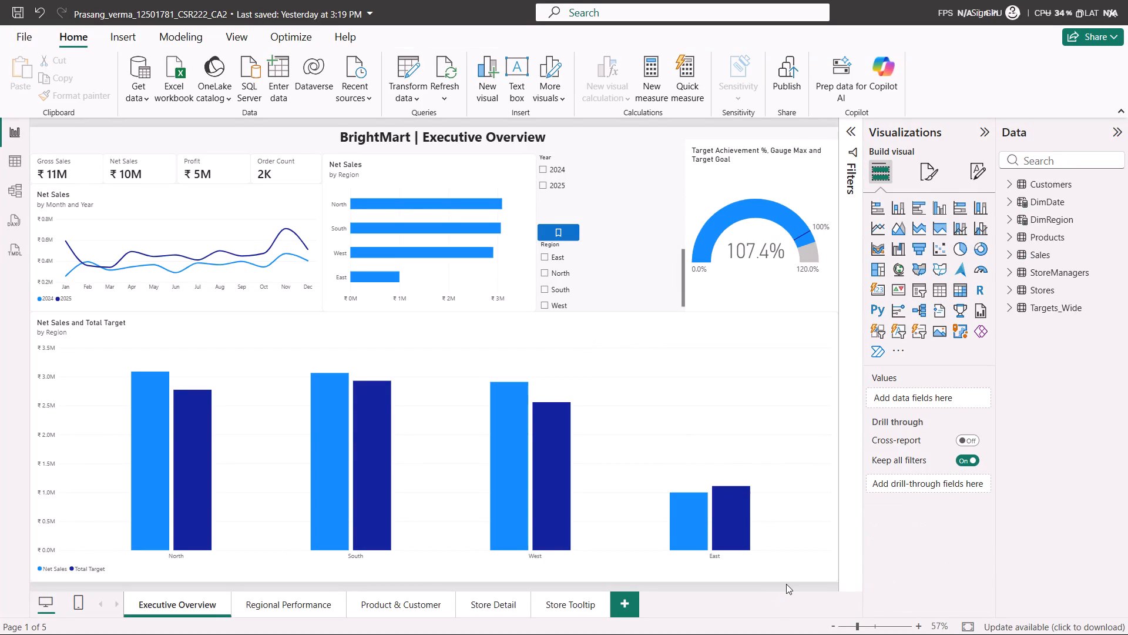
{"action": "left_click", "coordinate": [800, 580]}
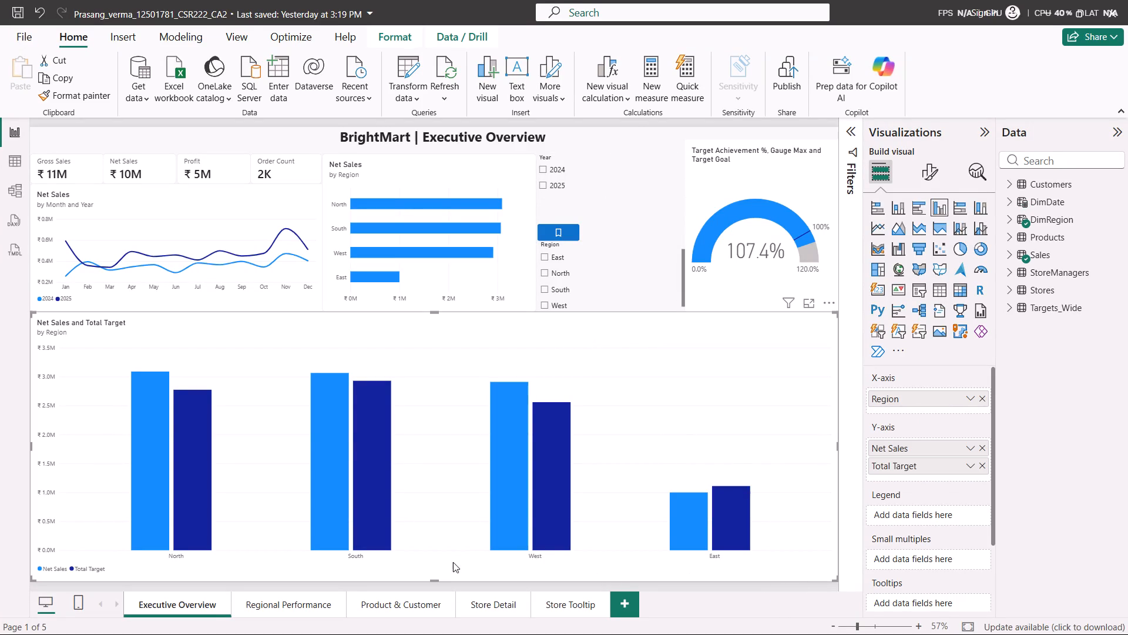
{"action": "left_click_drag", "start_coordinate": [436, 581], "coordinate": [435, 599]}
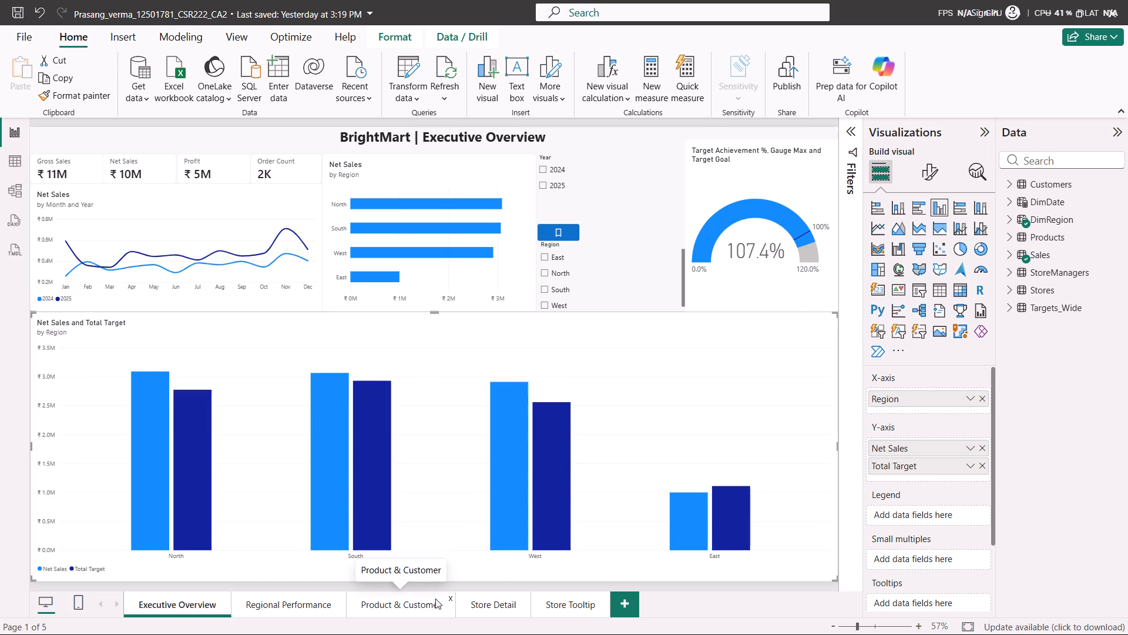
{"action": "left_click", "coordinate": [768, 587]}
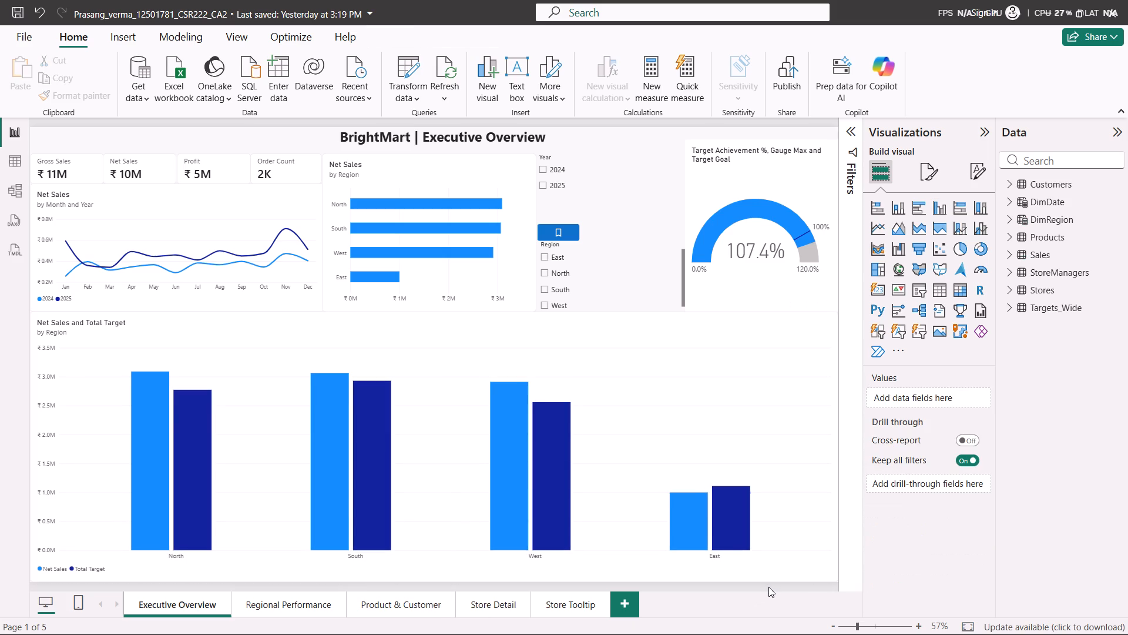
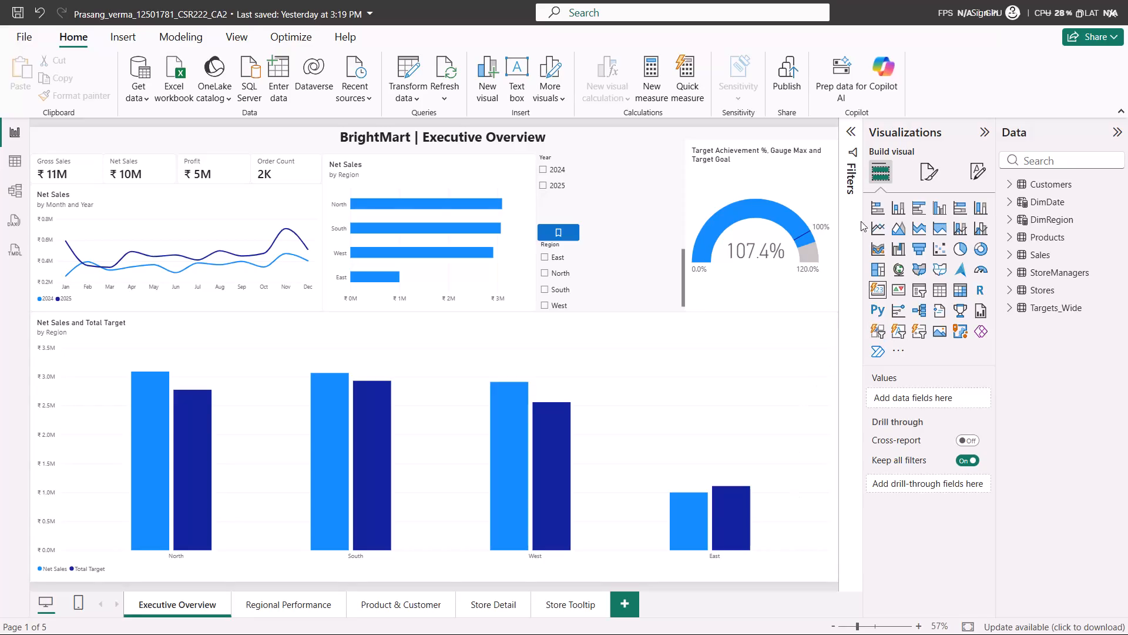
Select the Target Achievement % gauge to examine the fields assigned to its value, maximum and target.
{"action": "left_click", "coordinate": [798, 198]}
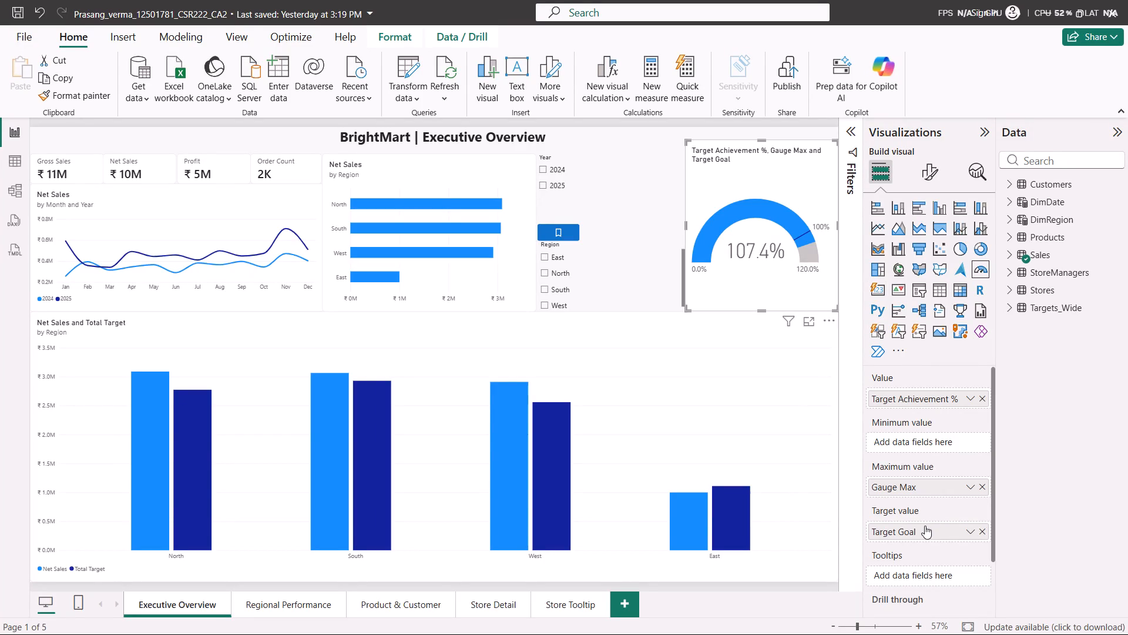
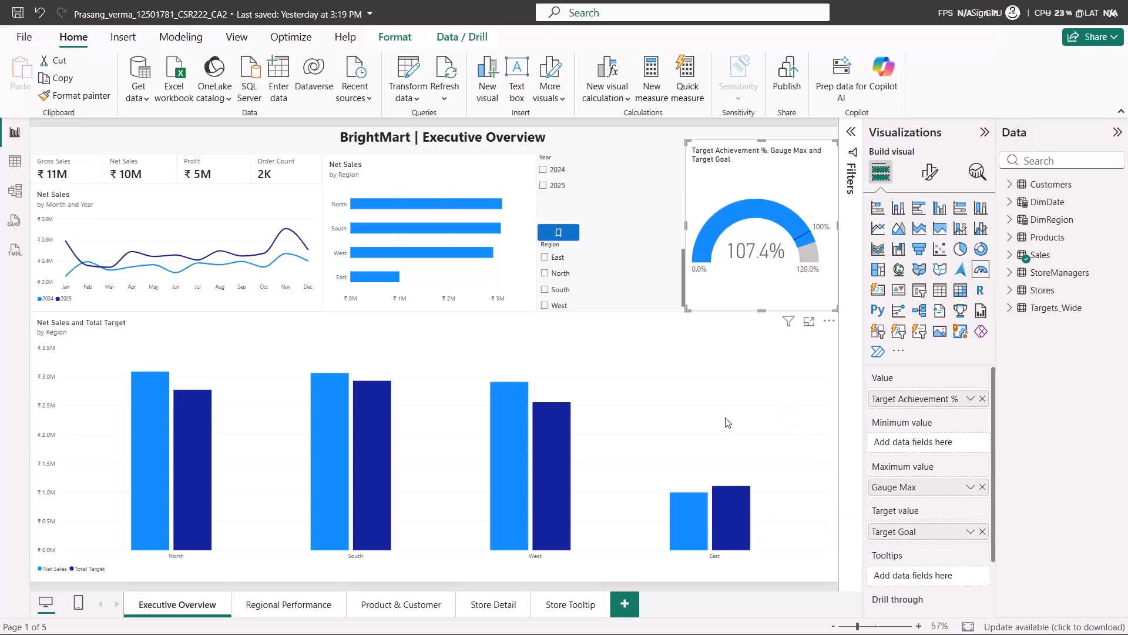
Filter the Executive Overview page to the East region to check how its visuals respond, and clear the region filter again.
{"action": "left_click", "coordinate": [543, 256]}
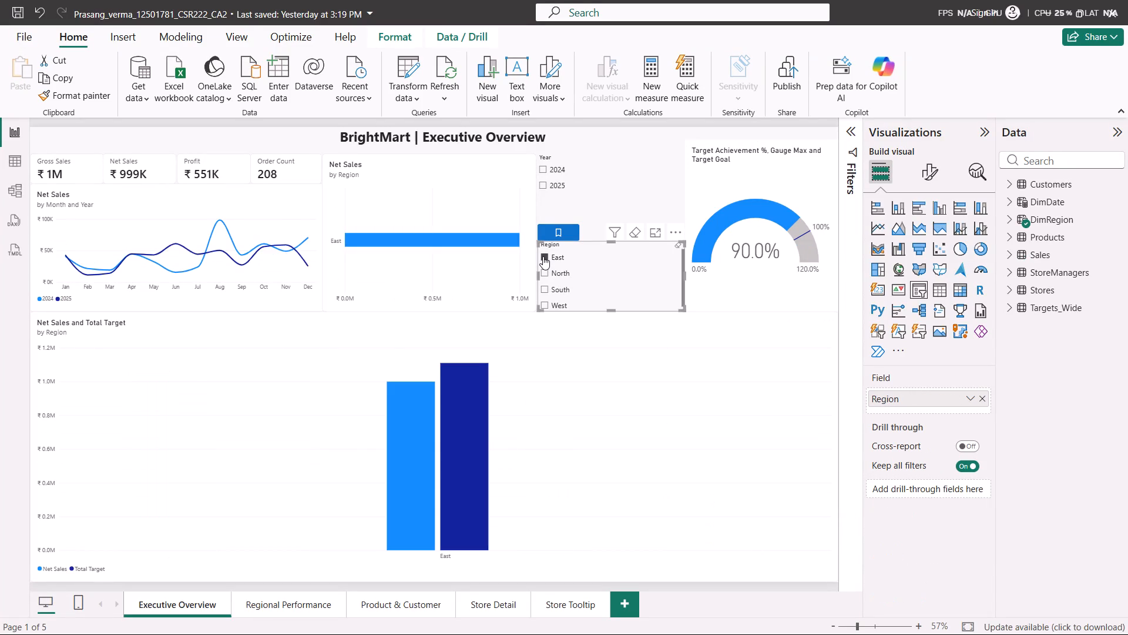
{"action": "left_click", "coordinate": [543, 256]}
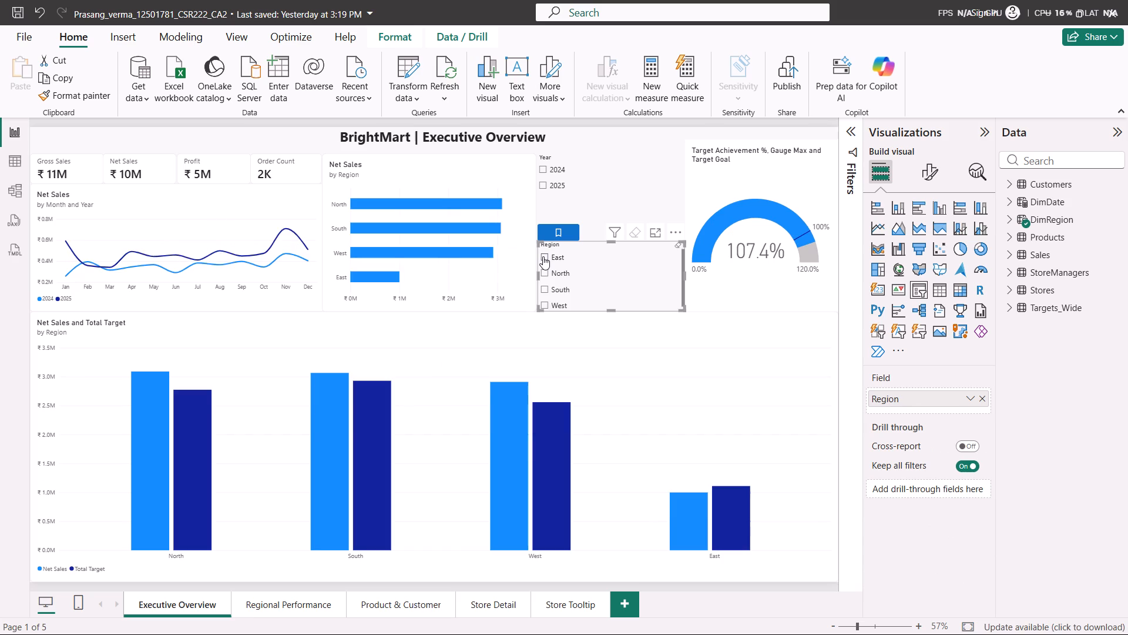
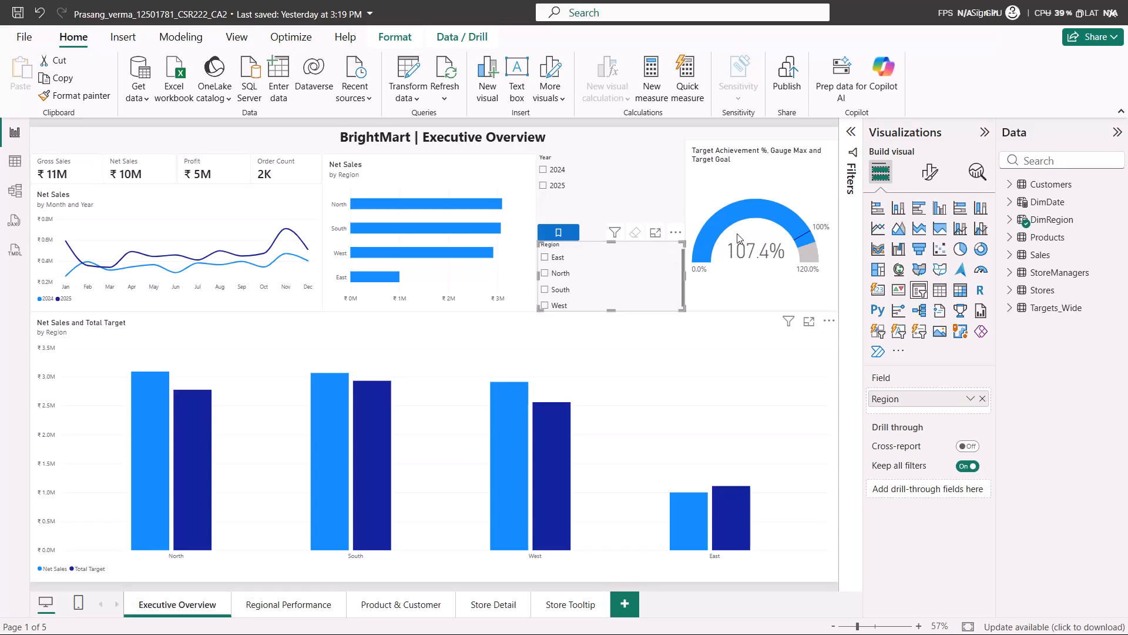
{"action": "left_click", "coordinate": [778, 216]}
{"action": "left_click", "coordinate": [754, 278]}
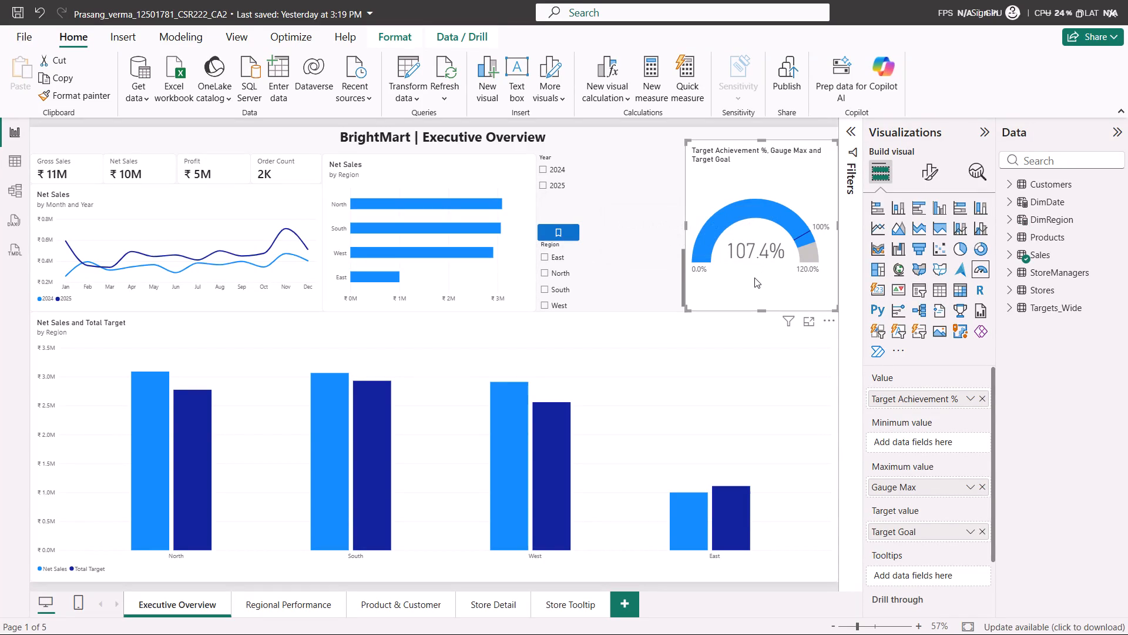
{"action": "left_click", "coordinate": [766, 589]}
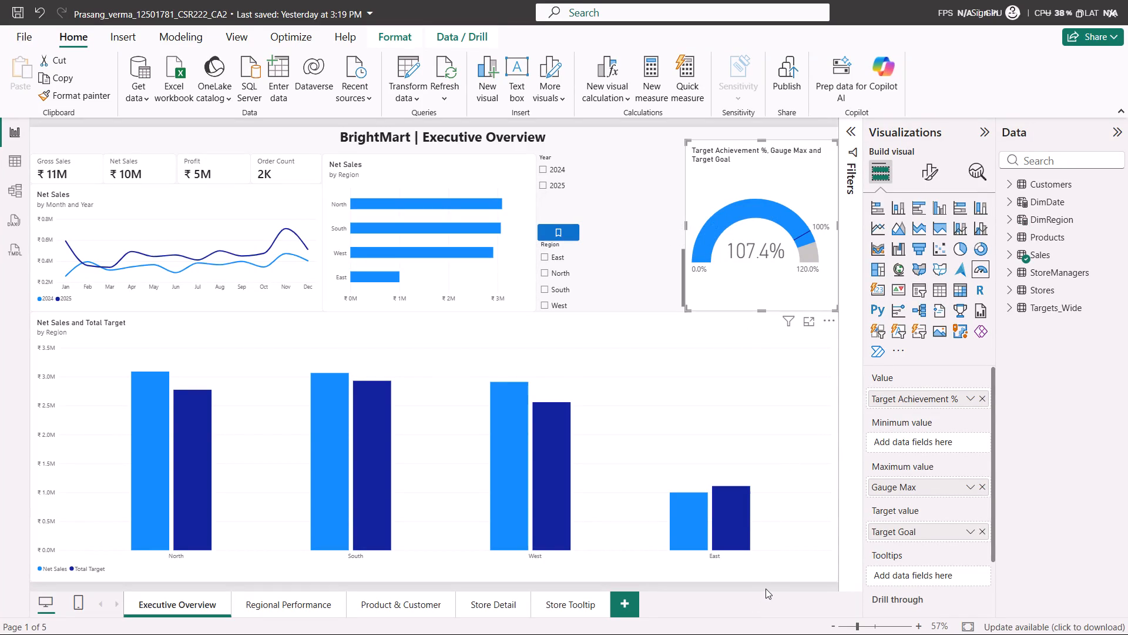
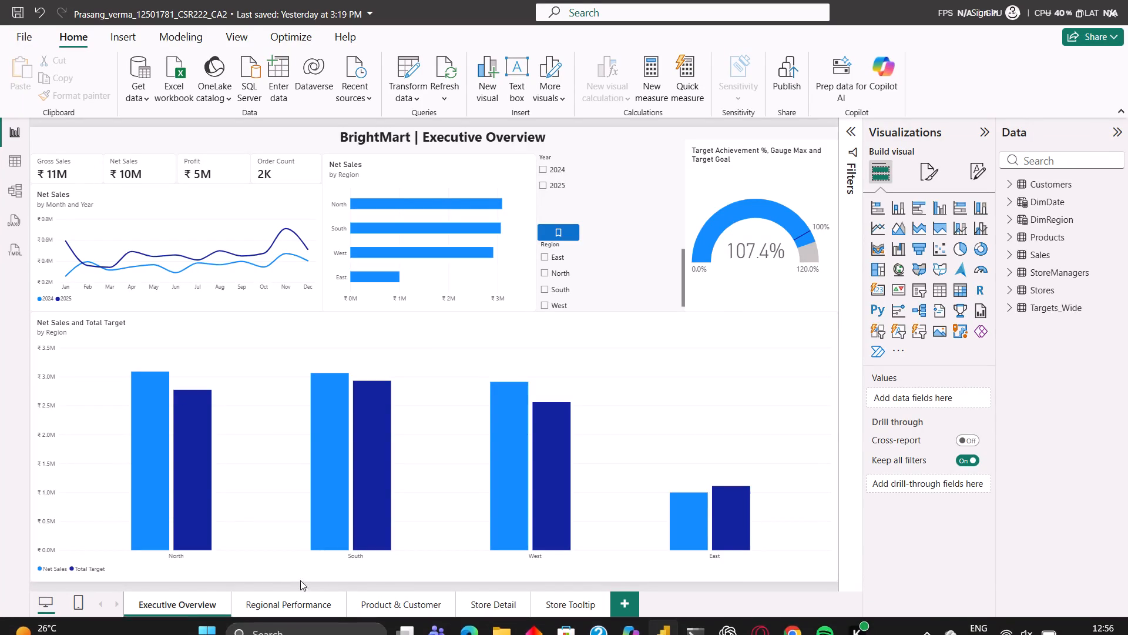
On the Regional Performance page, cross-filter the visuals by the Punjab point in the discount versus profit margin scatter chart, then clear the selection.
{"action": "left_click", "coordinate": [287, 598]}
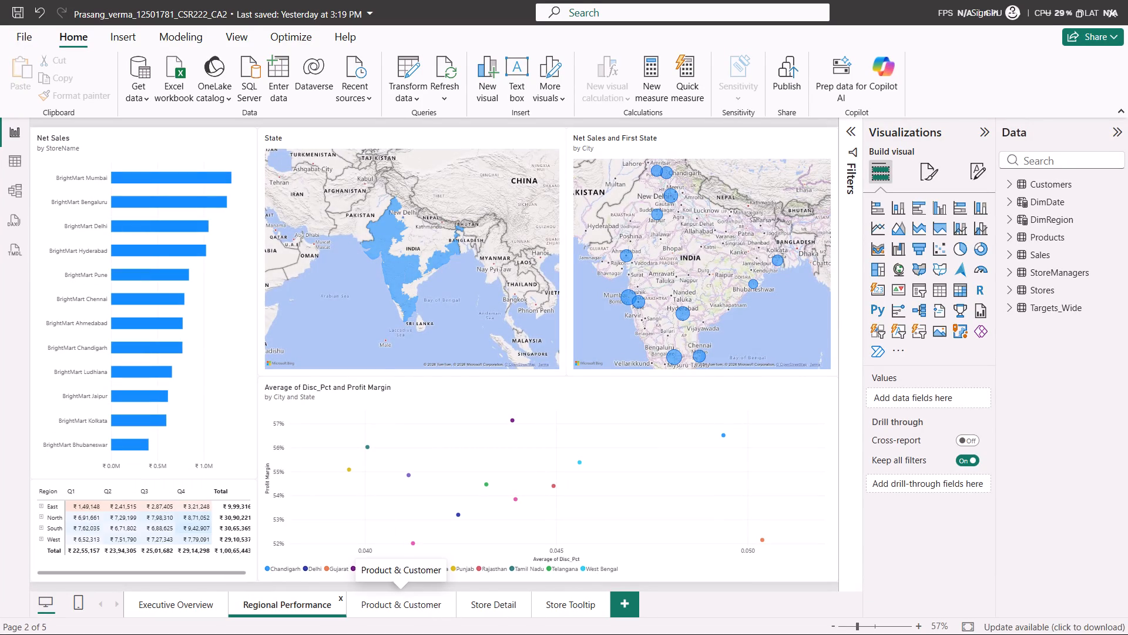
{"action": "left_click", "coordinate": [349, 470]}
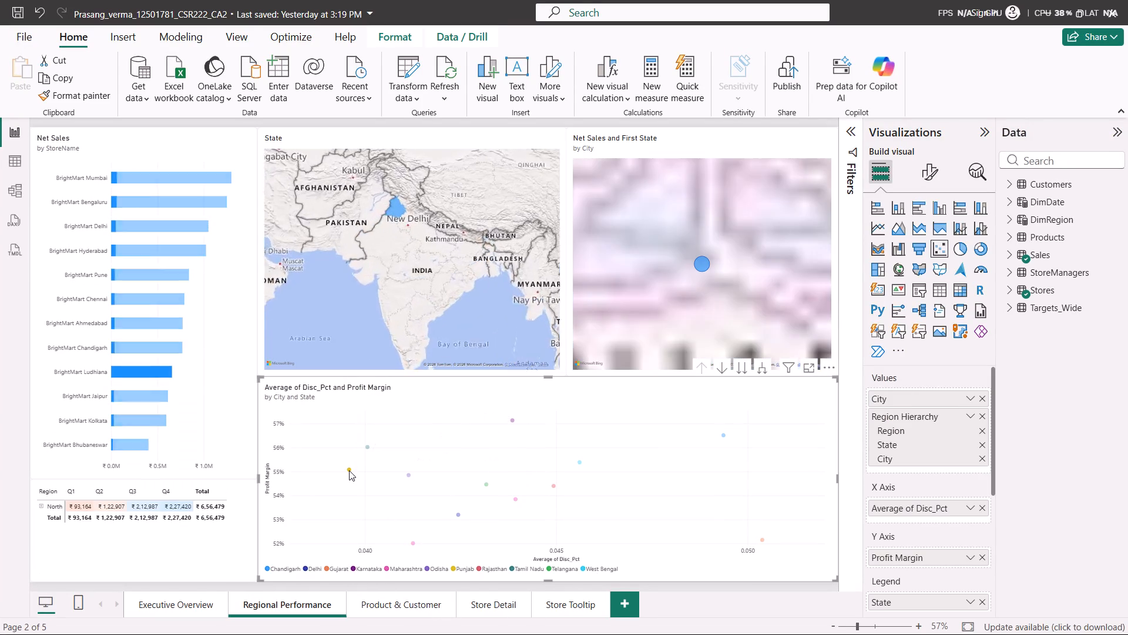
{"action": "left_click", "coordinate": [349, 470]}
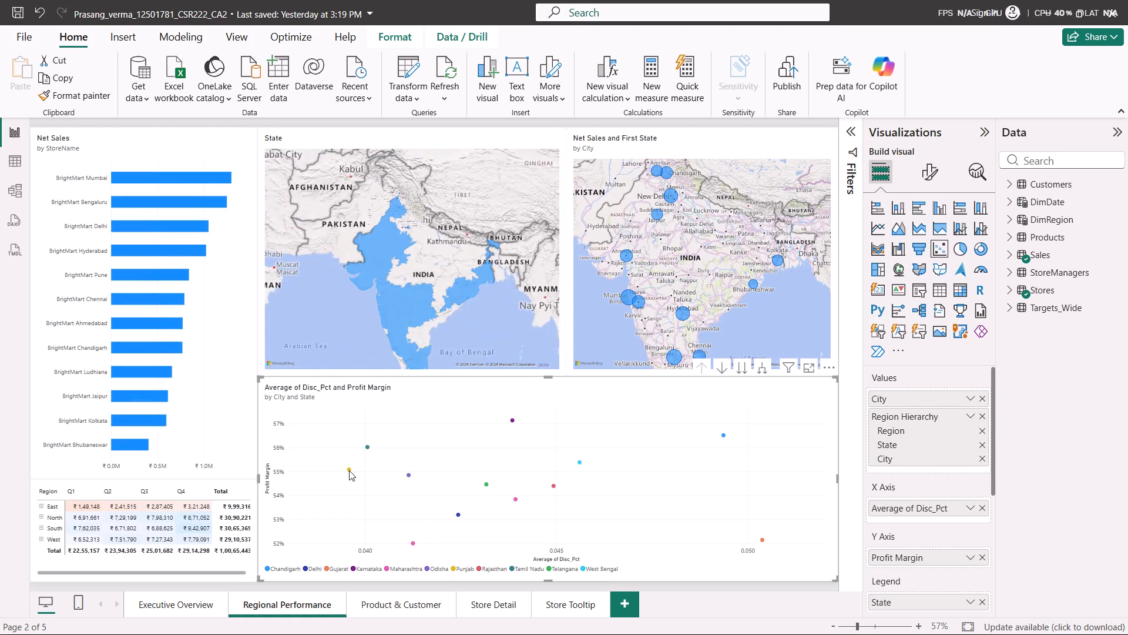
Look through the Product & Customer, Store Detail and Store Tooltip report pages, ending back on Executive Overview.
{"action": "left_click", "coordinate": [377, 607]}
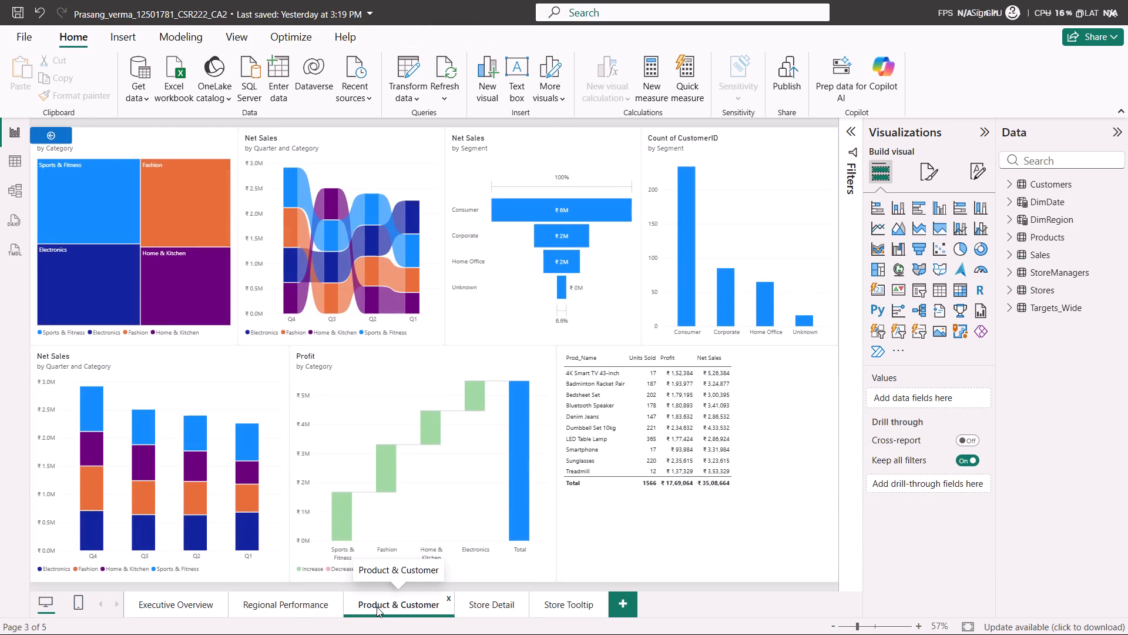
{"action": "left_click", "coordinate": [493, 613]}
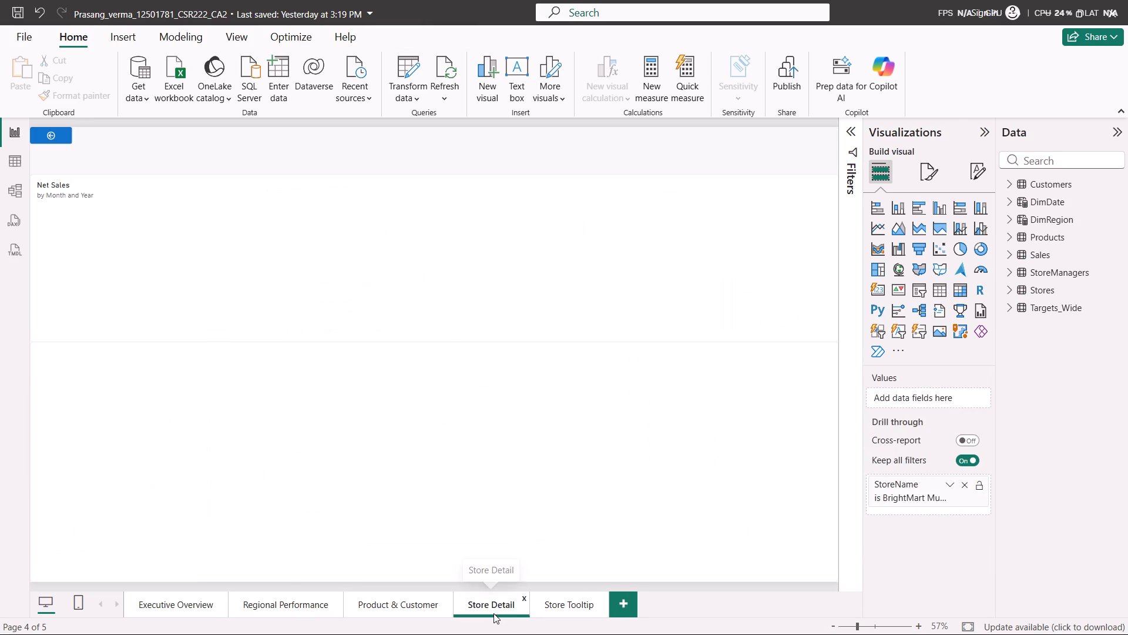
{"action": "left_click", "coordinate": [560, 613]}
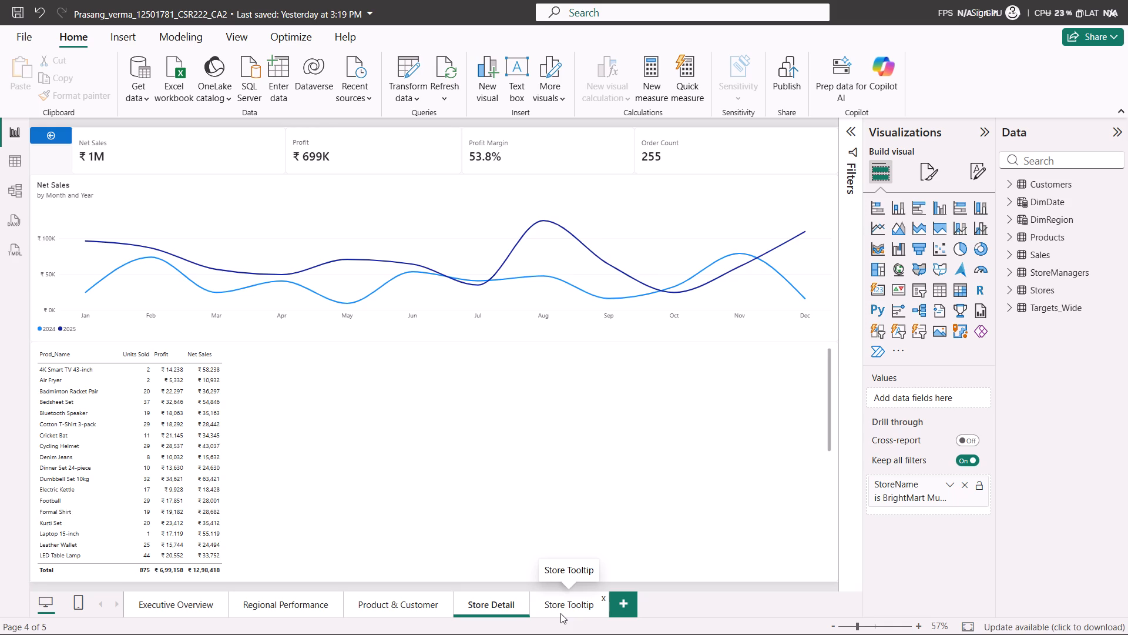
{"action": "left_click", "coordinate": [166, 605]}
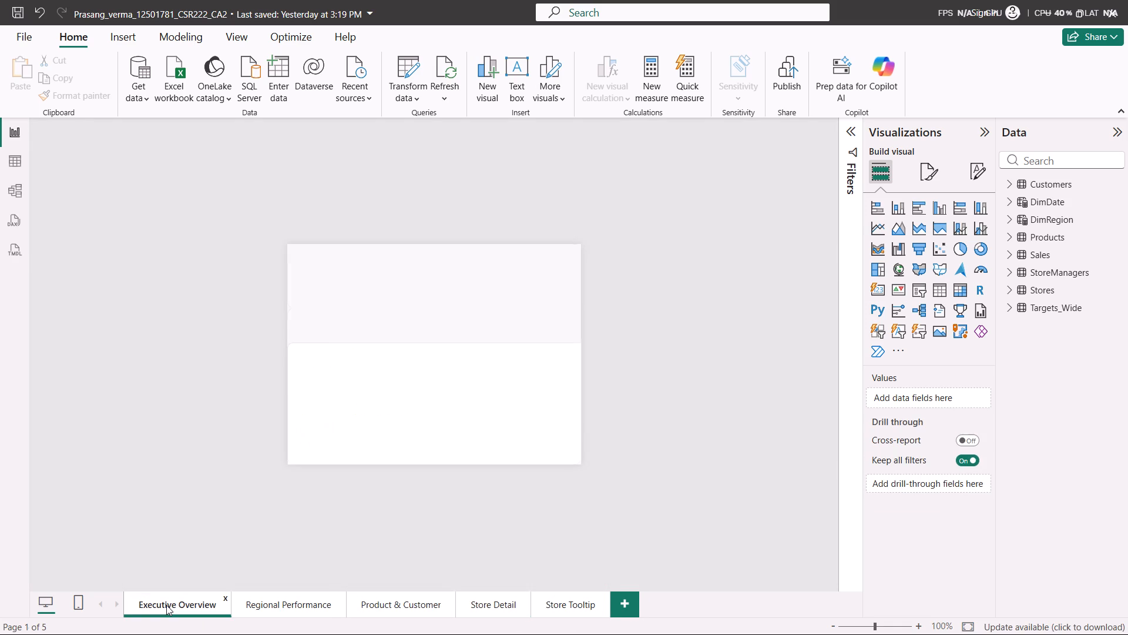
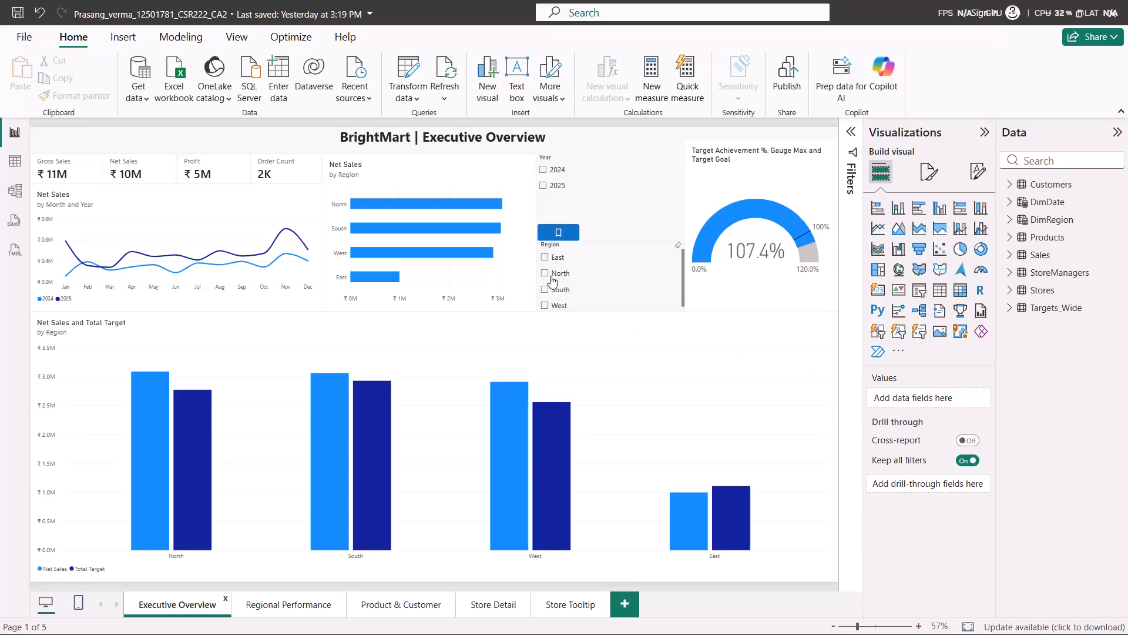
Show the Bookmarks pane and apply the North region bookmark on the Executive Overview page.
{"action": "left_click", "coordinate": [557, 230]}
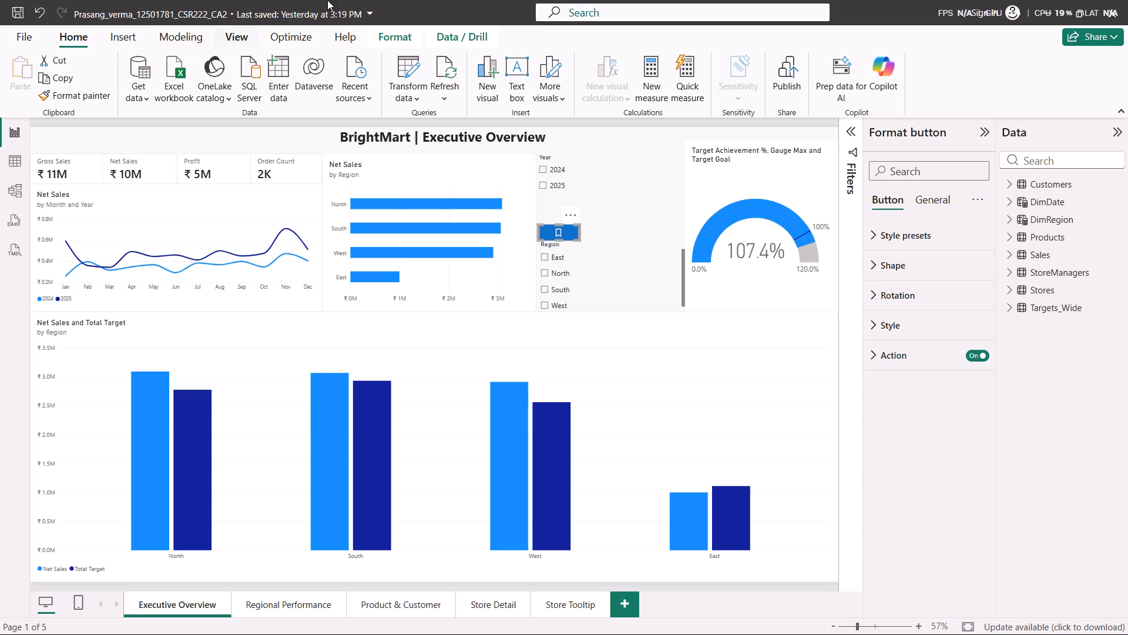
{"action": "left_click", "coordinate": [387, 34]}
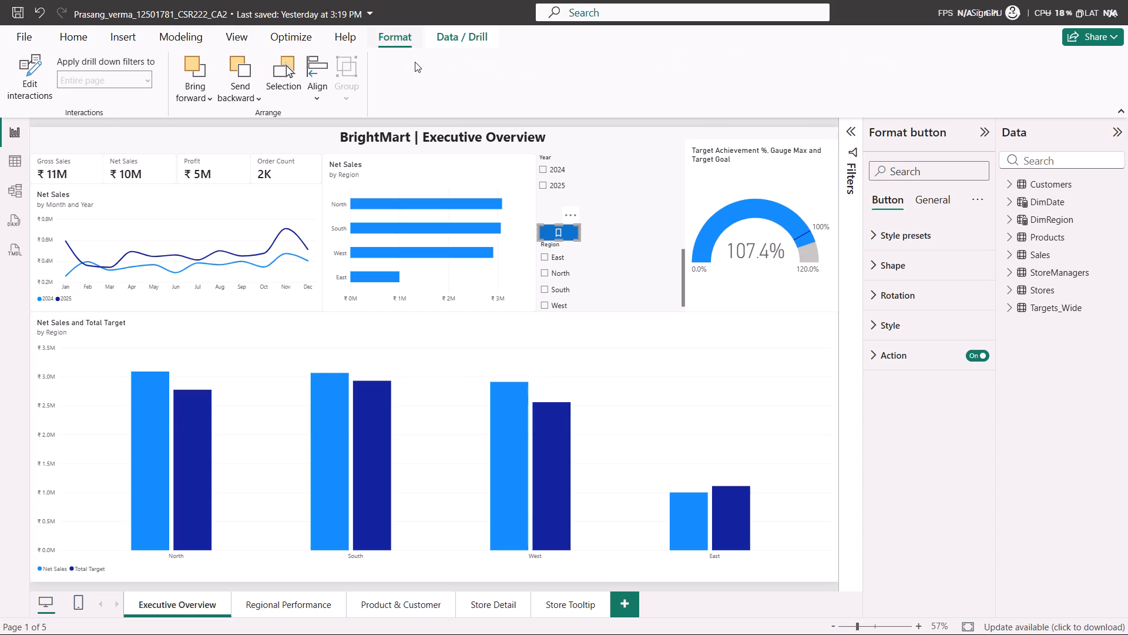
{"action": "left_click", "coordinate": [241, 34]}
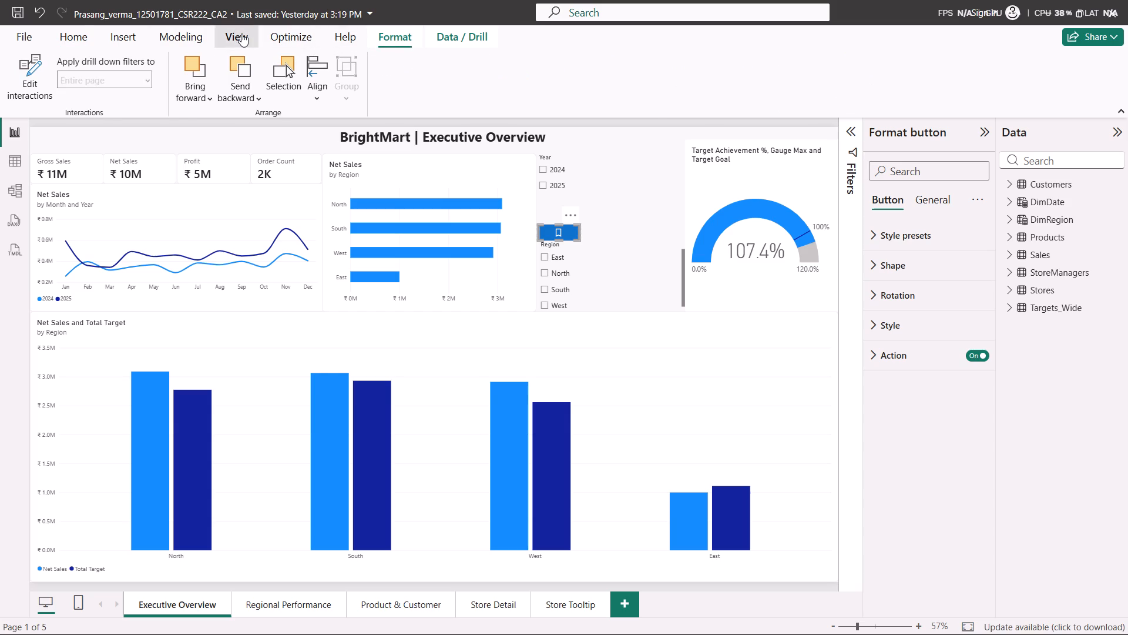
{"action": "left_click", "coordinate": [597, 76]}
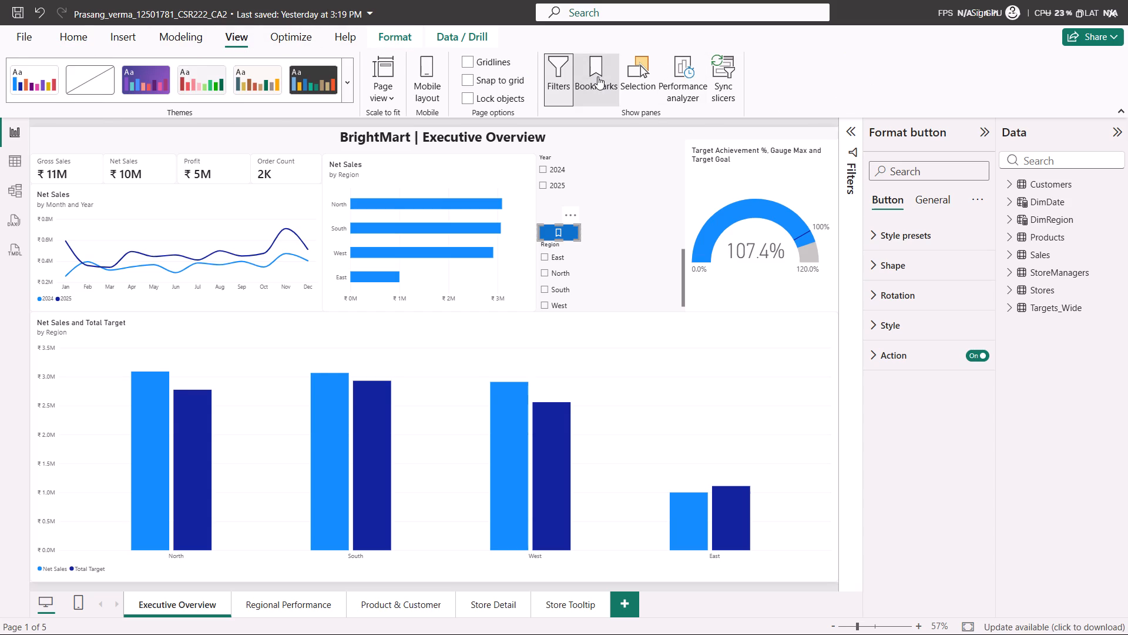
{"action": "left_click", "coordinate": [745, 179]}
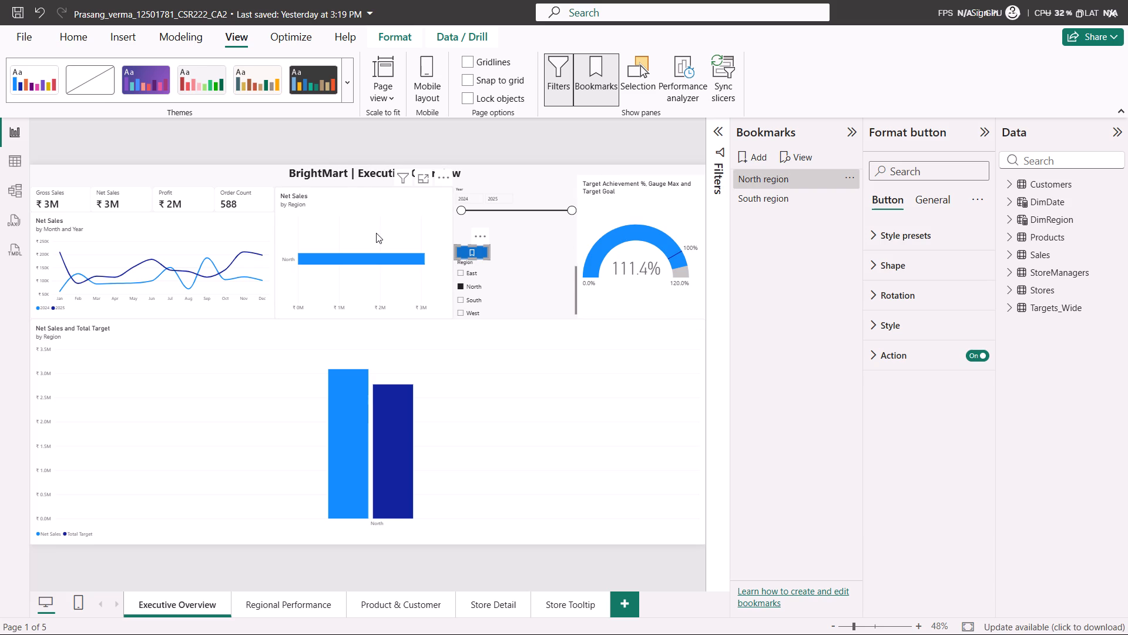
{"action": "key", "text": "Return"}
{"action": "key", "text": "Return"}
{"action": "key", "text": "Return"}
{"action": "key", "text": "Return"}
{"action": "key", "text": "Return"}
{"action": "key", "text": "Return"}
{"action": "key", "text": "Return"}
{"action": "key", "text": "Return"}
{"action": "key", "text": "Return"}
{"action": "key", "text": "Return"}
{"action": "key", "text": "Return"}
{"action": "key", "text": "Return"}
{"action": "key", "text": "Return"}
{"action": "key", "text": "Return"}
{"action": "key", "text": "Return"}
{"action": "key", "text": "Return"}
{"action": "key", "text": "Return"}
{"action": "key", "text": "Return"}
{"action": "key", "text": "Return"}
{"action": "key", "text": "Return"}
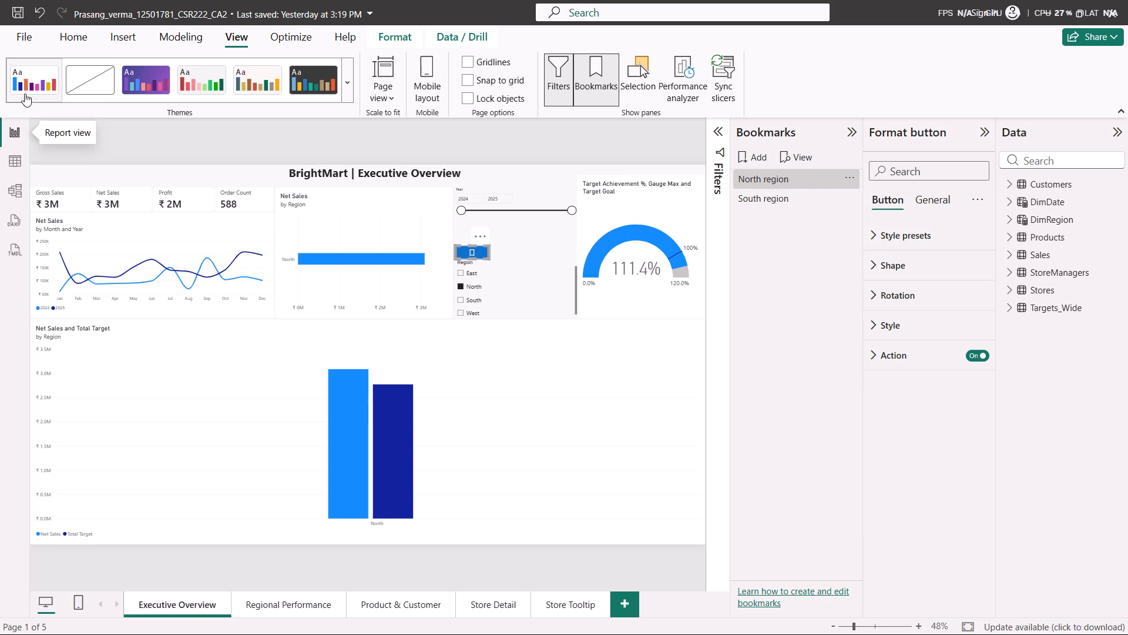
Compare the Gross Sales and Net Sales cards, and apply the South region bookmark.
{"action": "left_click", "coordinate": [72, 206]}
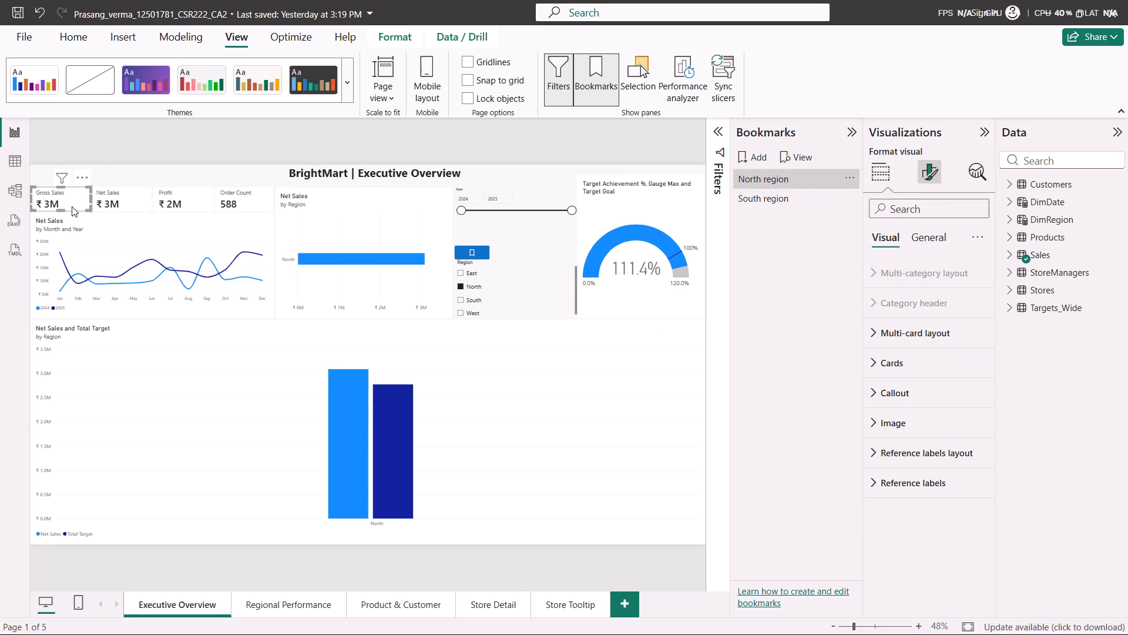
{"action": "left_click", "coordinate": [108, 204]}
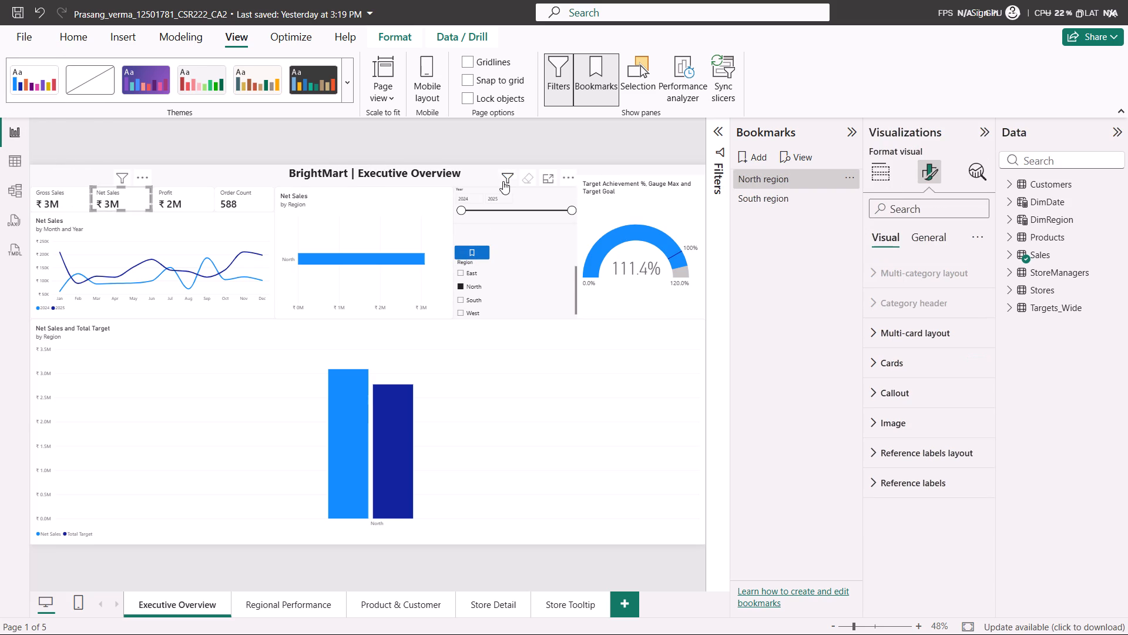
{"action": "left_click", "coordinate": [768, 201]}
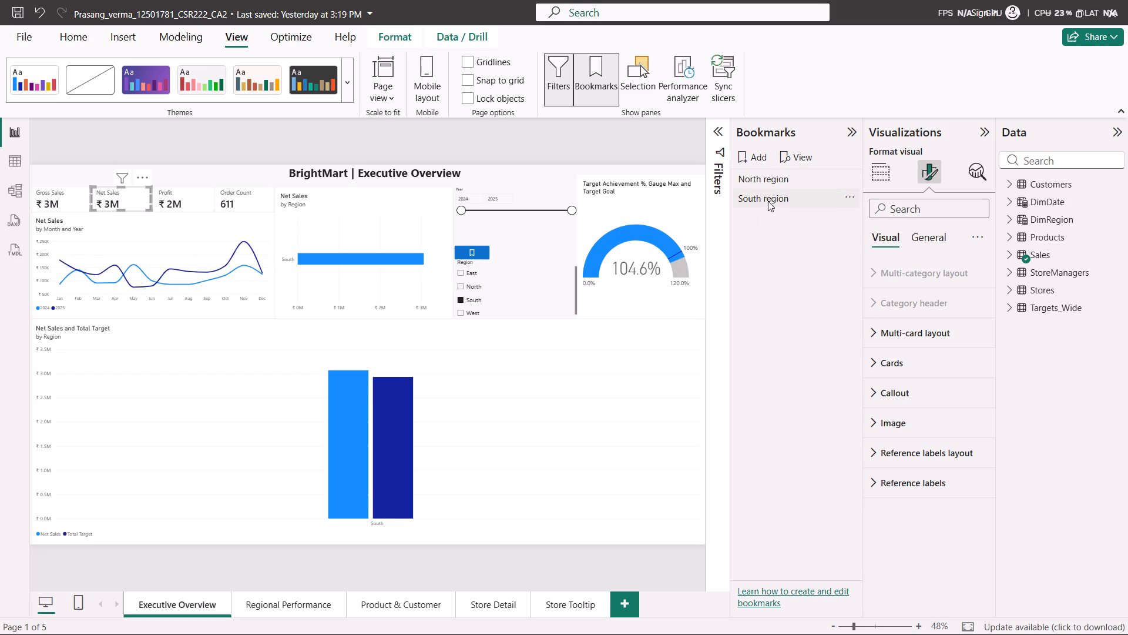
{"action": "key", "text": "Return"}
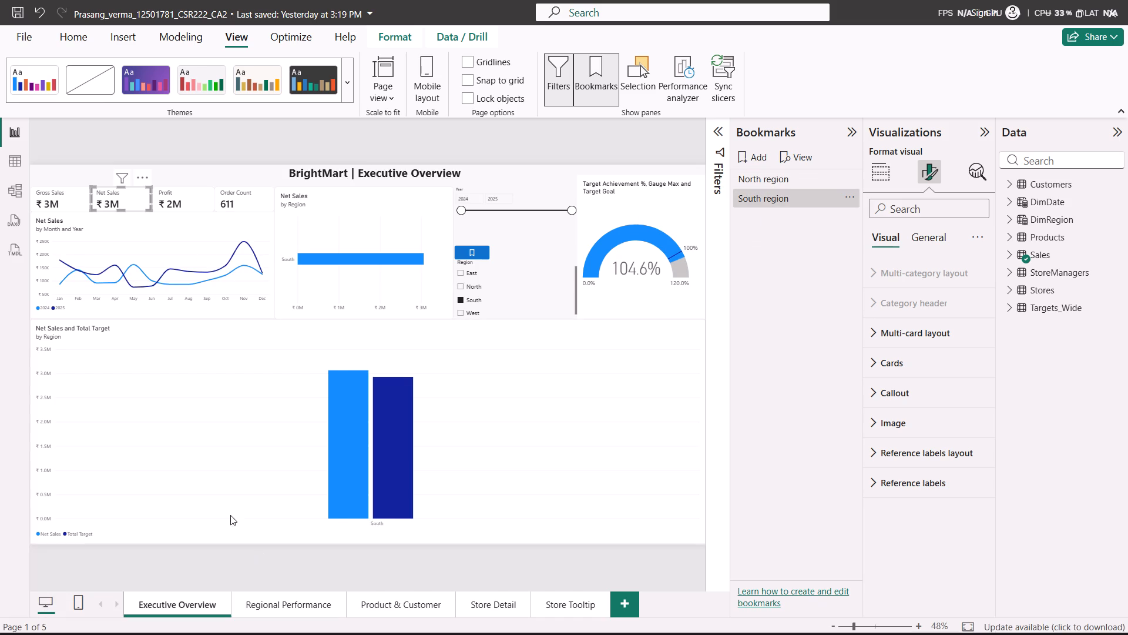
Clear the South selection in the Region slicer.
{"action": "left_click", "coordinate": [61, 48]}
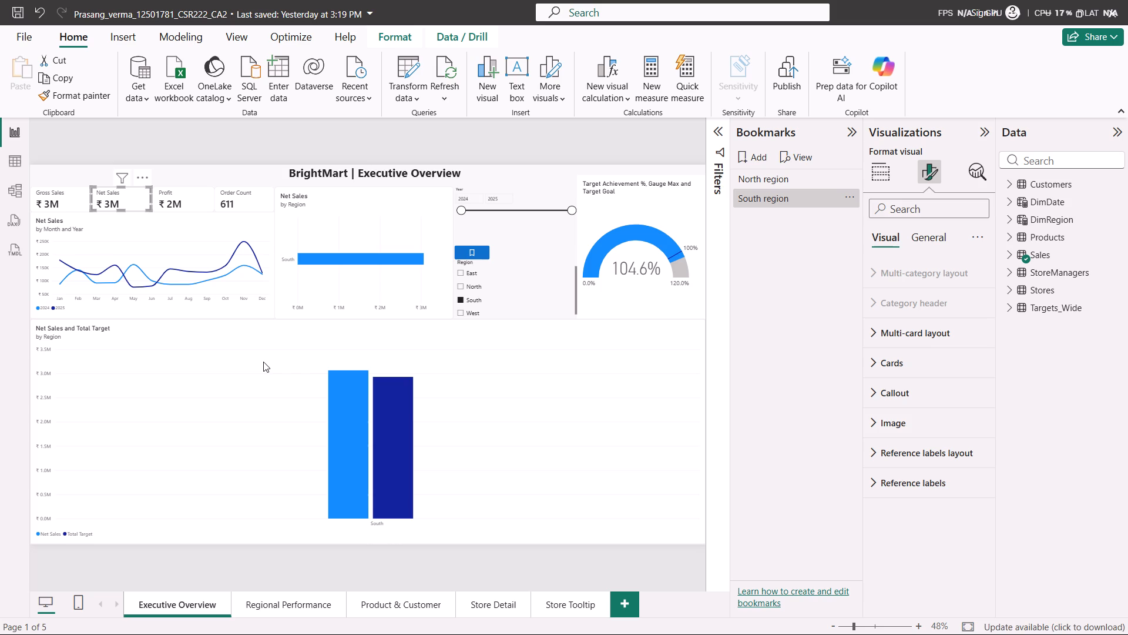
{"action": "left_click", "coordinate": [495, 409]}
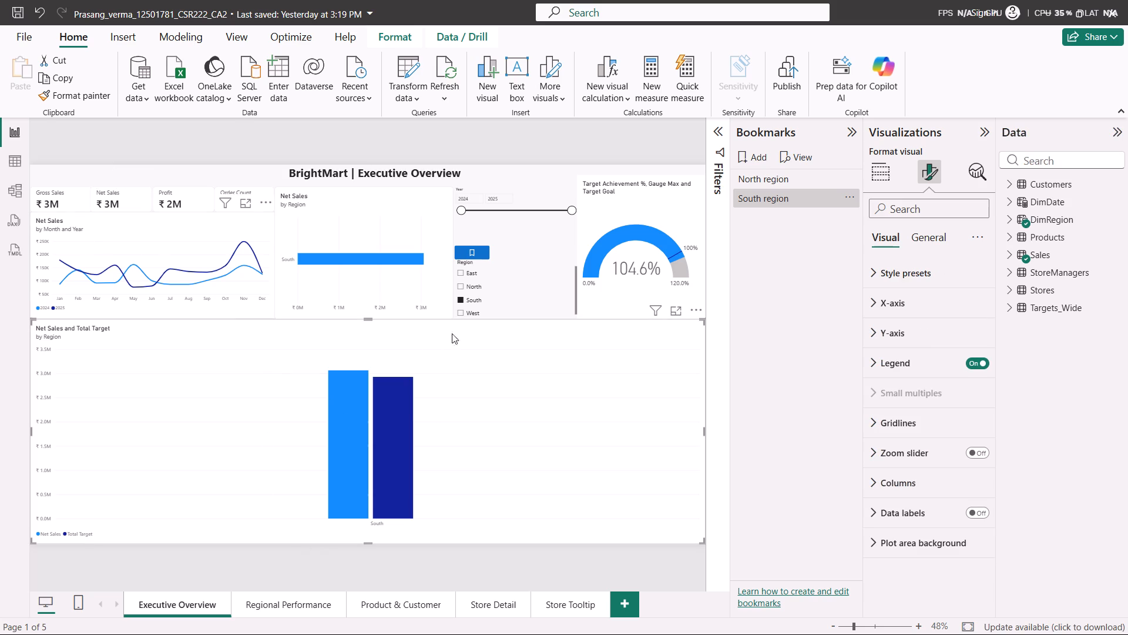
{"action": "left_click", "coordinate": [462, 300]}
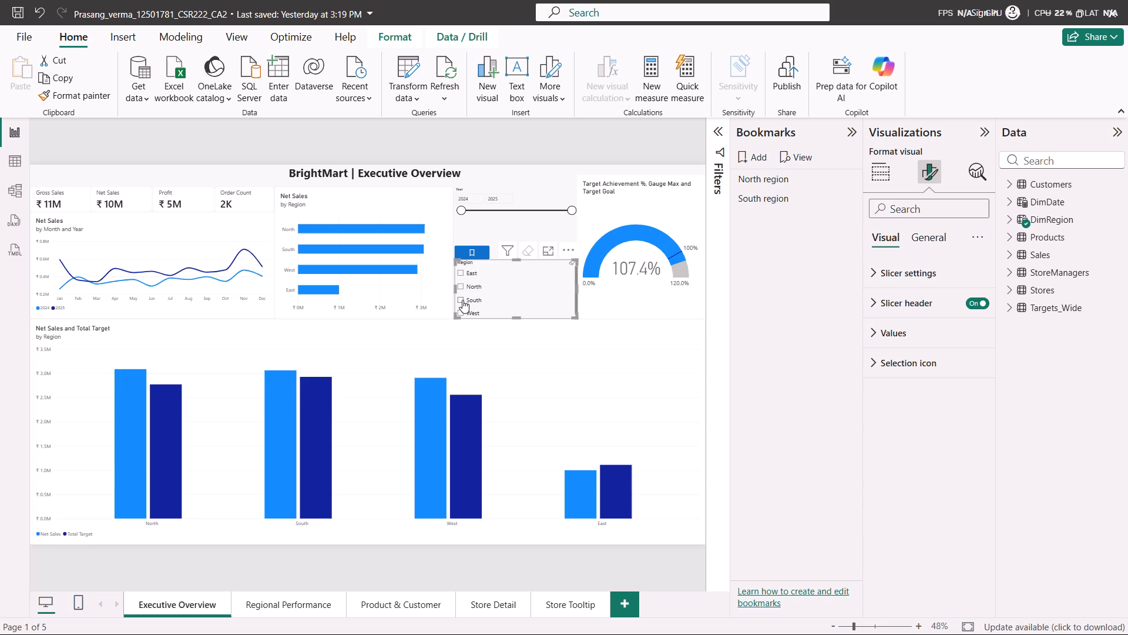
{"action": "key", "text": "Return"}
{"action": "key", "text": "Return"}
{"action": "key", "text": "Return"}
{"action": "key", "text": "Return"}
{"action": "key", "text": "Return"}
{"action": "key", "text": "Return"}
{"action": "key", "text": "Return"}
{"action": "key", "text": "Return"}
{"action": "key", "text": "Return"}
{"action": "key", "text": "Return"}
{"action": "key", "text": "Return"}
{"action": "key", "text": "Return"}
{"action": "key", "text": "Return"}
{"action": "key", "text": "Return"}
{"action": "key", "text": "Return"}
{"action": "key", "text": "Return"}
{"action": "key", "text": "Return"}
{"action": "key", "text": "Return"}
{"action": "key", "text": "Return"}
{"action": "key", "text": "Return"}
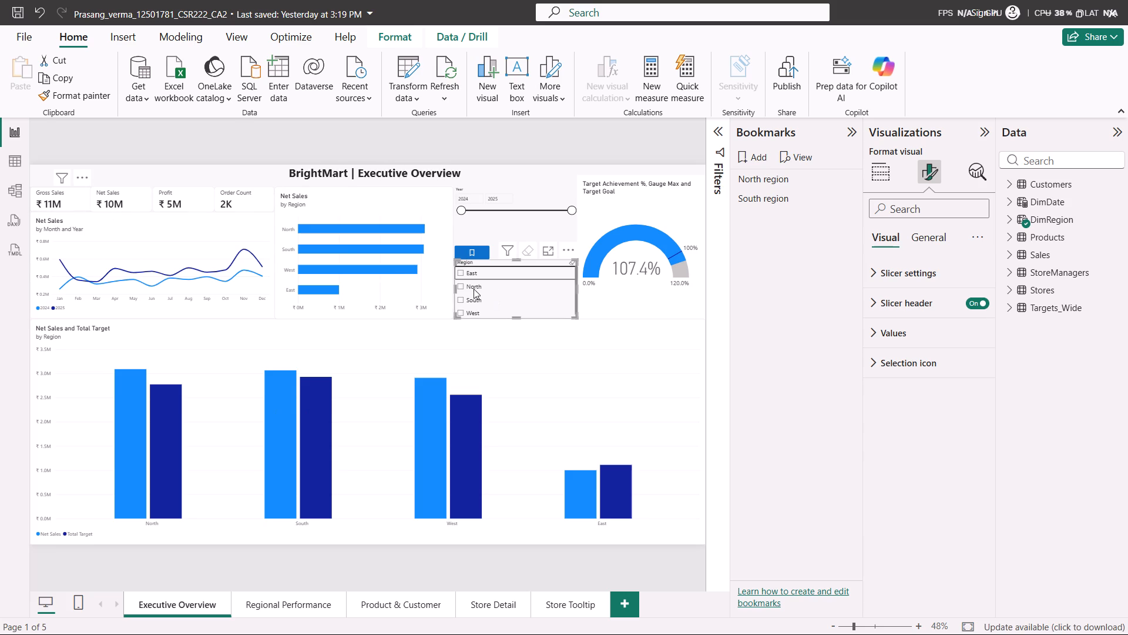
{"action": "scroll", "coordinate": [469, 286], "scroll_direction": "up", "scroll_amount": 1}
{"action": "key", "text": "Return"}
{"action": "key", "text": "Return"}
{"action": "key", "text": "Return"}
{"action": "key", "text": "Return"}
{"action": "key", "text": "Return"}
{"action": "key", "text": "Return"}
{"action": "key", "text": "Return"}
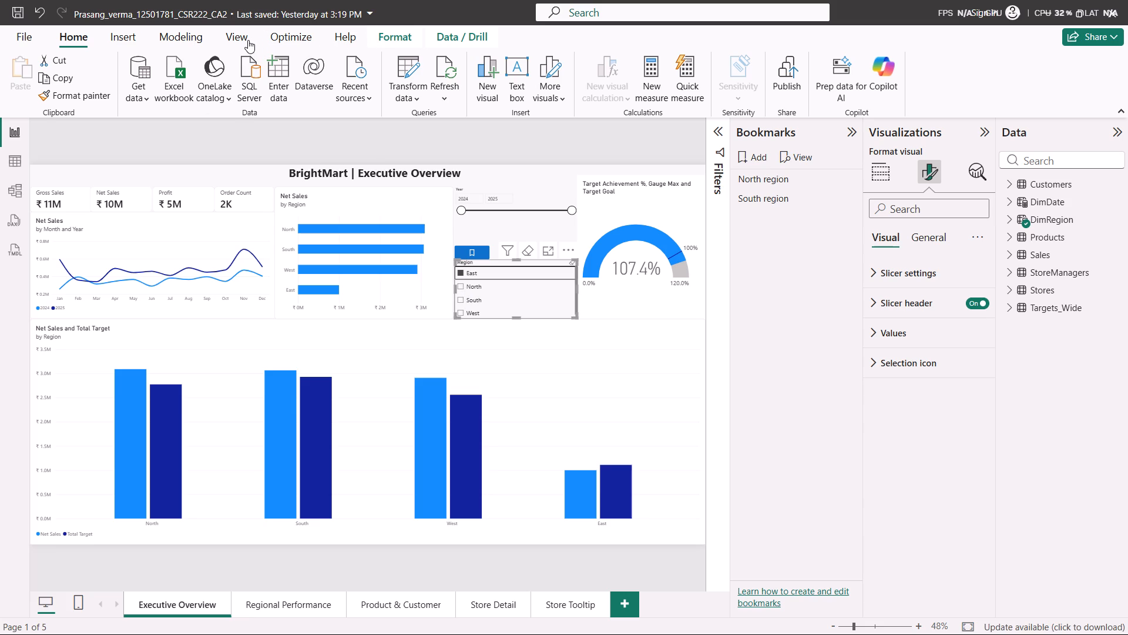
Apply the North region bookmark again on the Executive Overview page.
{"action": "left_click", "coordinate": [234, 39]}
{"action": "left_click", "coordinate": [773, 178]}
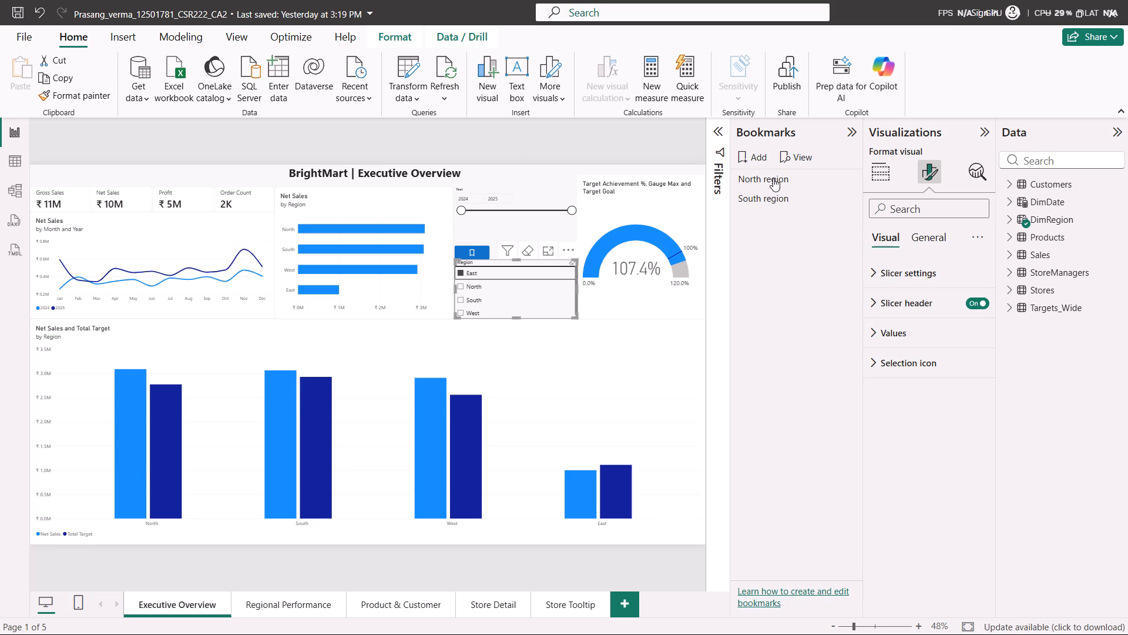
{"action": "left_click", "coordinate": [773, 178]}
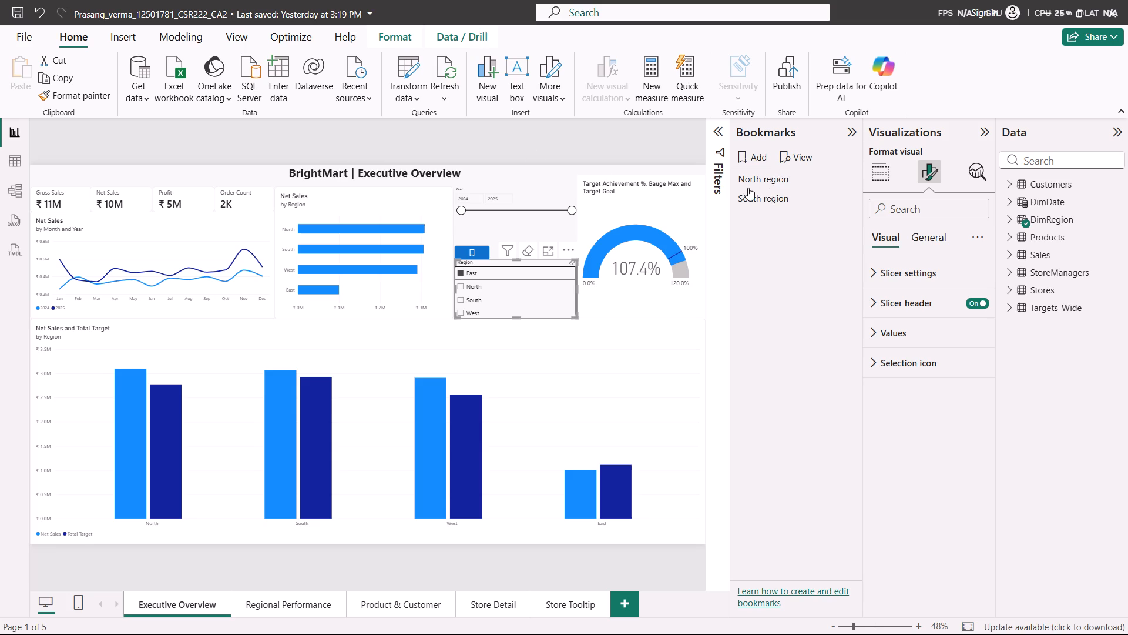
{"action": "left_click", "coordinate": [747, 182]}
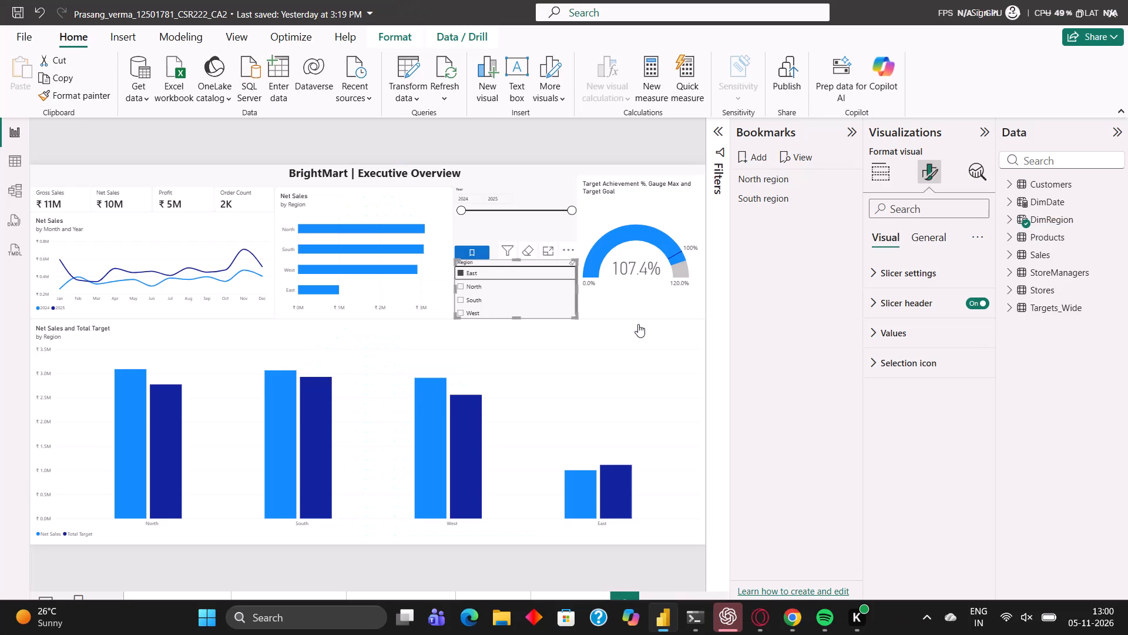
{"action": "left_click", "coordinate": [672, 432]}
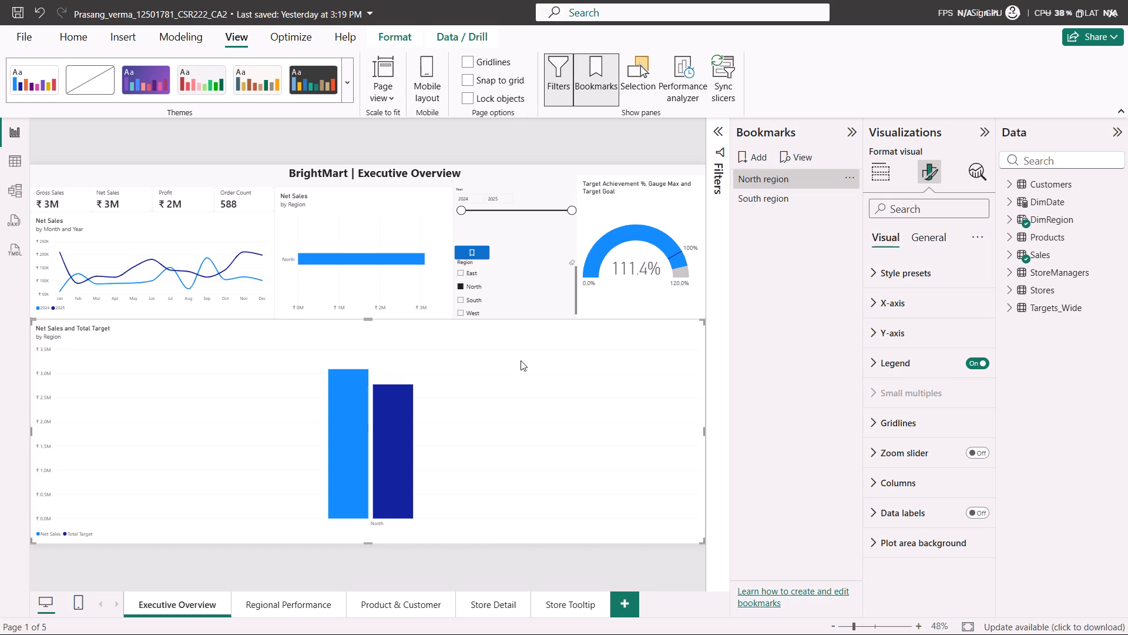
Back in Power BI, switch between the North region and South region bookmarks to compare the visuals, ending on North region.
{"action": "left_click", "coordinate": [788, 181]}
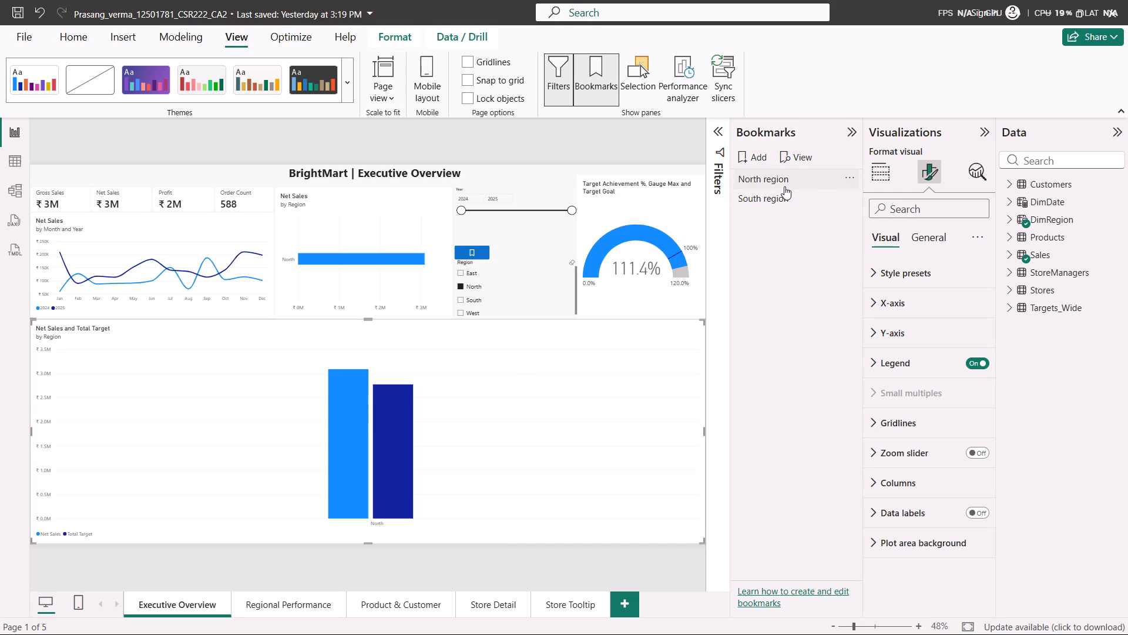
{"action": "left_click", "coordinate": [775, 196]}
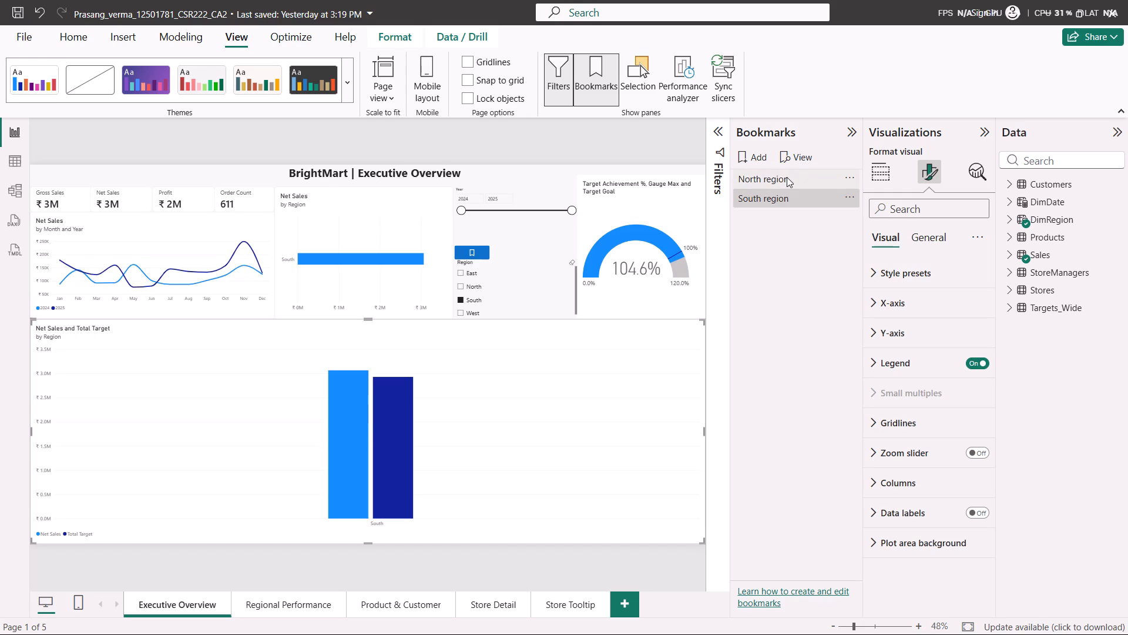
{"action": "left_click", "coordinate": [787, 177]}
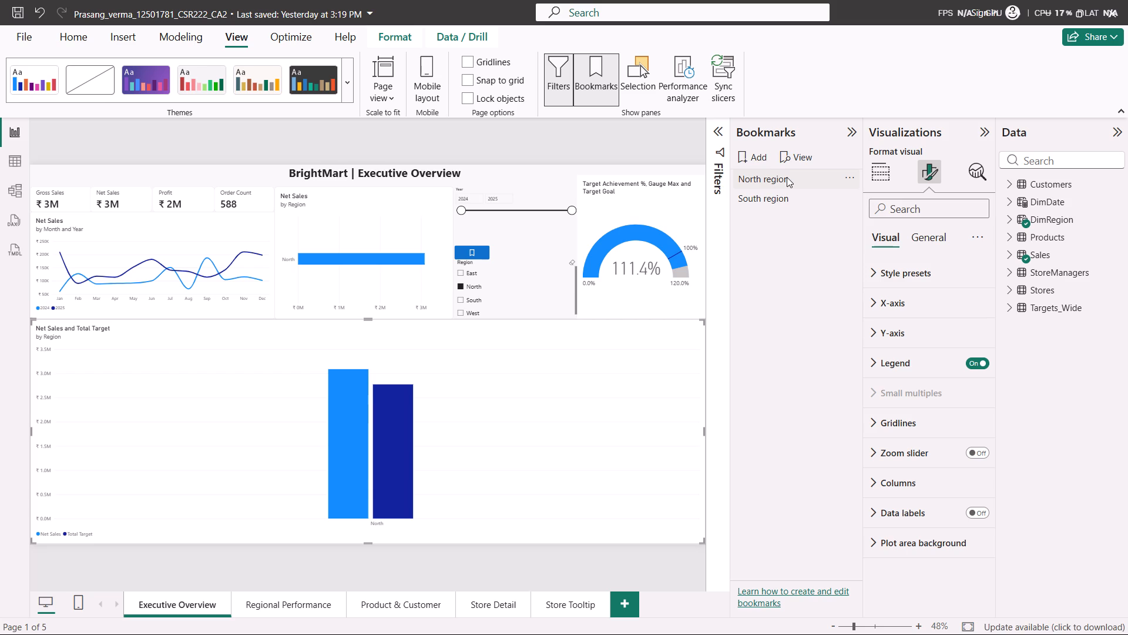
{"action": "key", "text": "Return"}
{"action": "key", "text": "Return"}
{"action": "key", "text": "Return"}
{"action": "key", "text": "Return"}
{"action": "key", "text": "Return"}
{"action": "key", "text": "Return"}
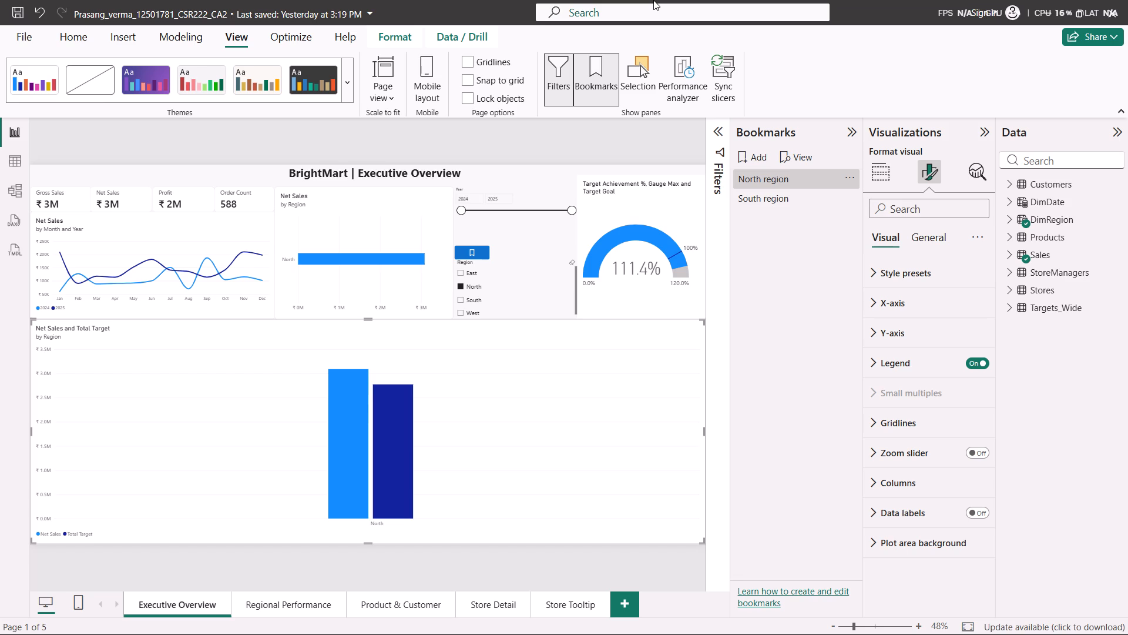
Examine the DimRegion table and its Region column values in Table view, and return to the report canvas.
{"action": "left_click", "coordinate": [16, 162]}
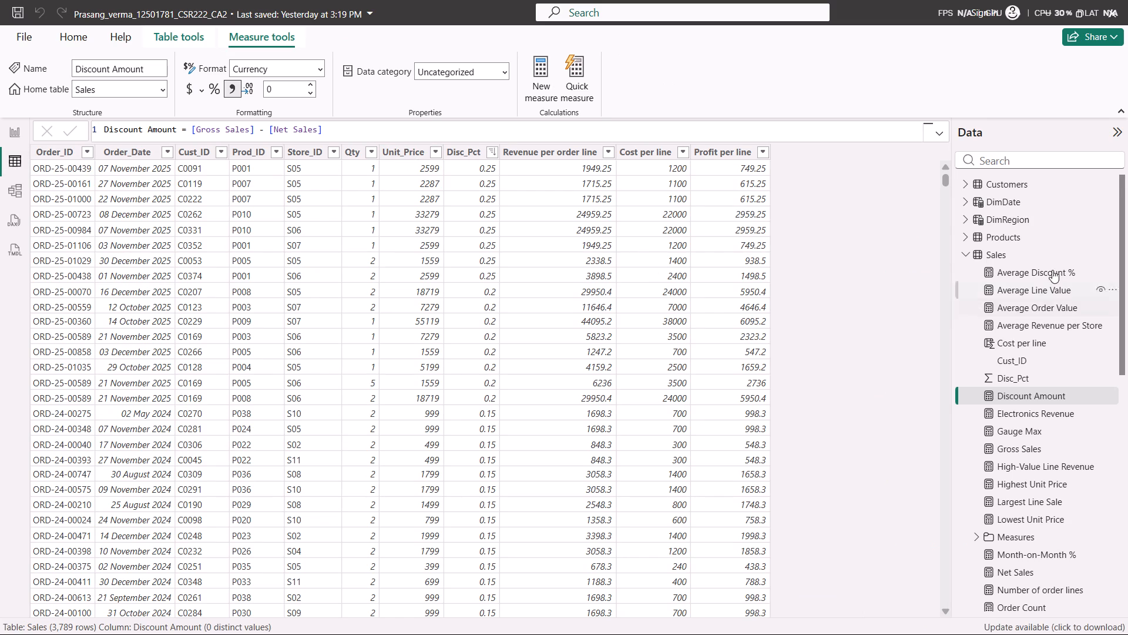
{"action": "left_click", "coordinate": [996, 216]}
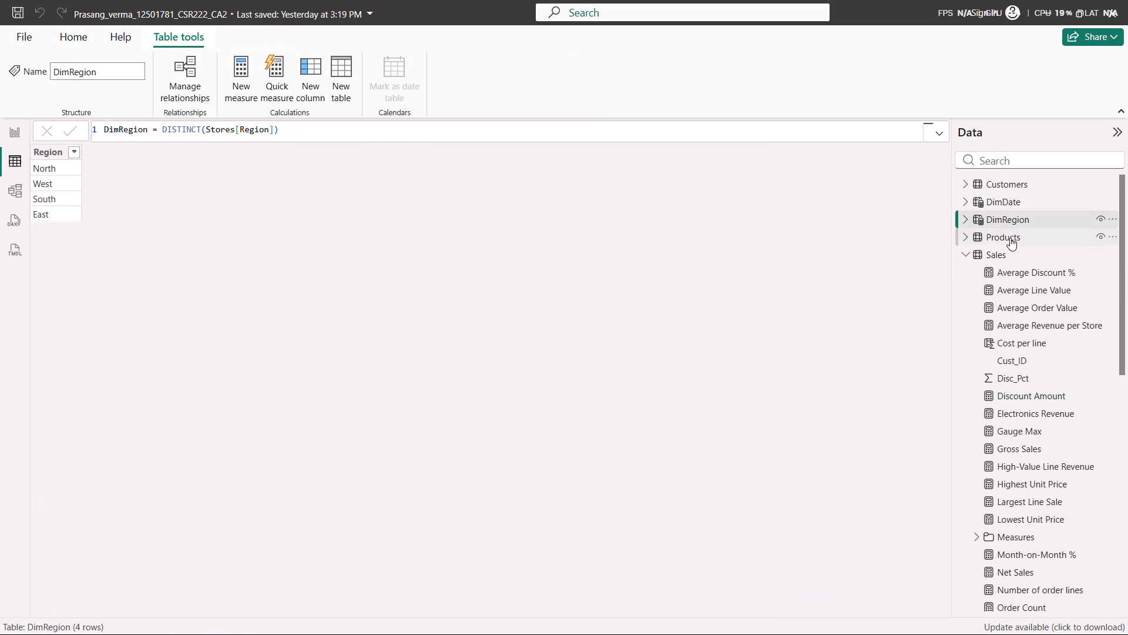
{"action": "left_click", "coordinate": [966, 221]}
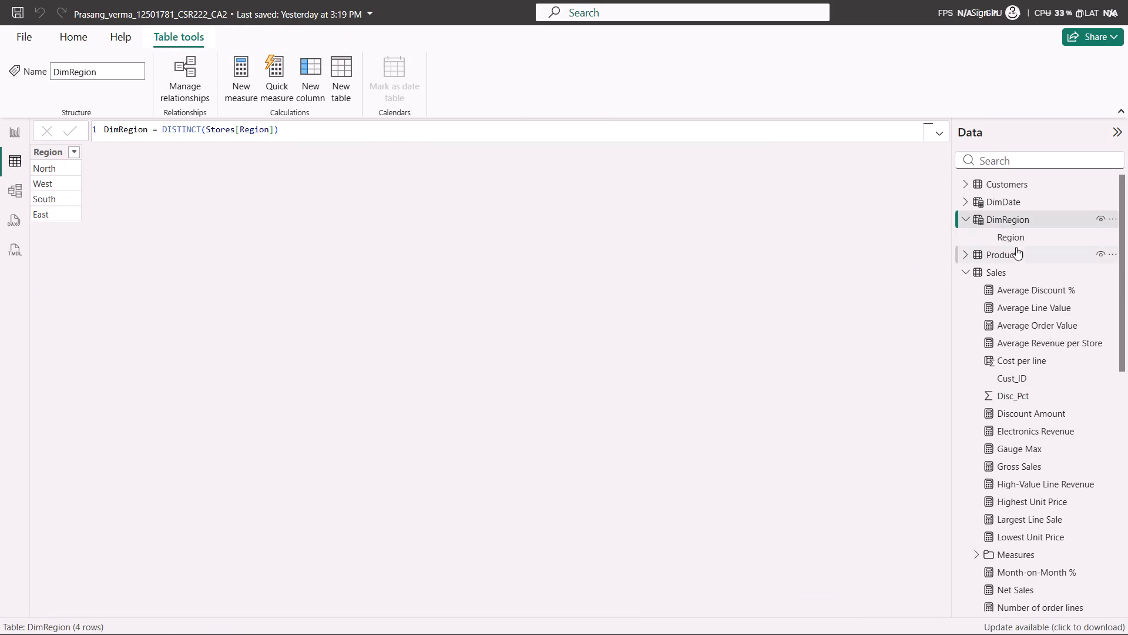
{"action": "left_click", "coordinate": [1017, 239]}
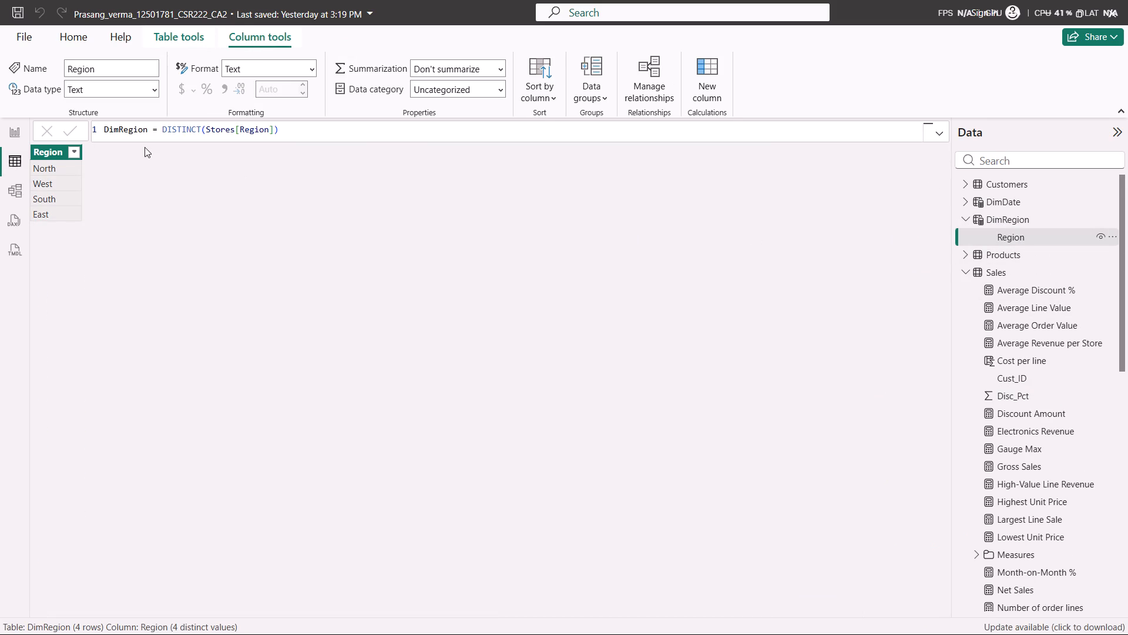
{"action": "left_click", "coordinate": [51, 165]}
{"action": "left_click", "coordinate": [46, 167]}
{"action": "left_click", "coordinate": [19, 134]}
{"action": "left_click", "coordinate": [22, 169]}
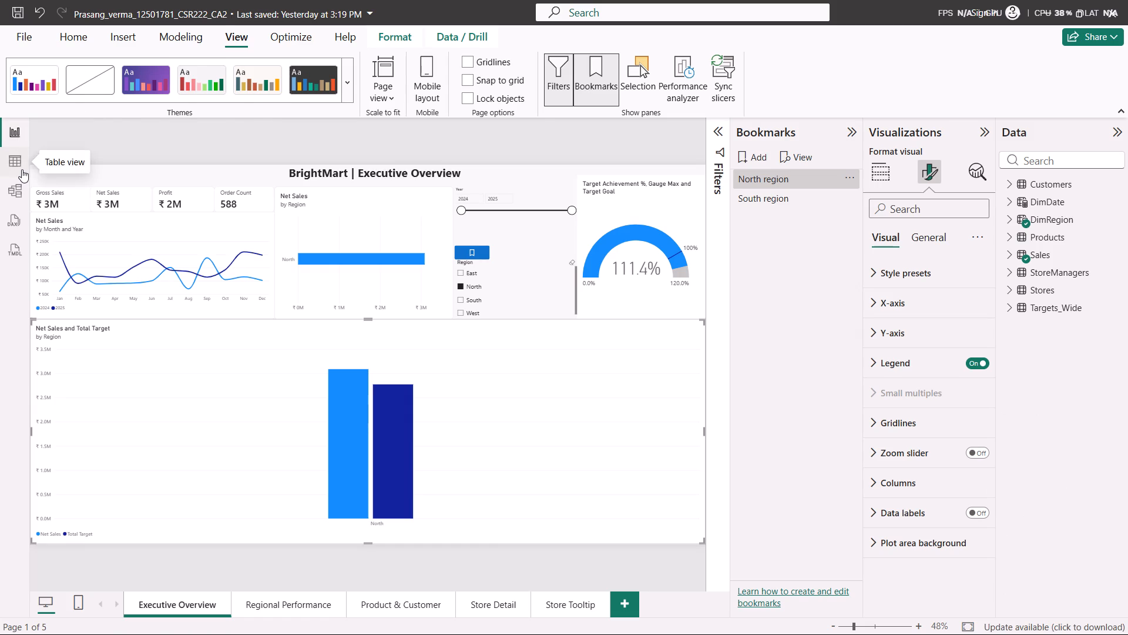
{"action": "left_click", "coordinate": [21, 127]}
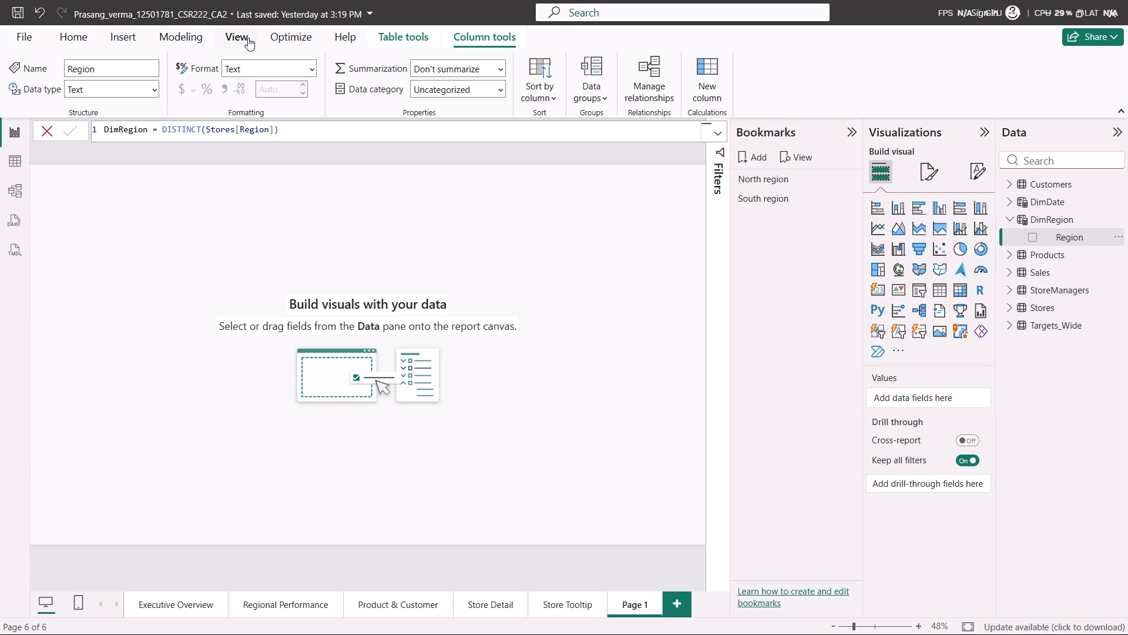
{"action": "left_click", "coordinate": [85, 41]}
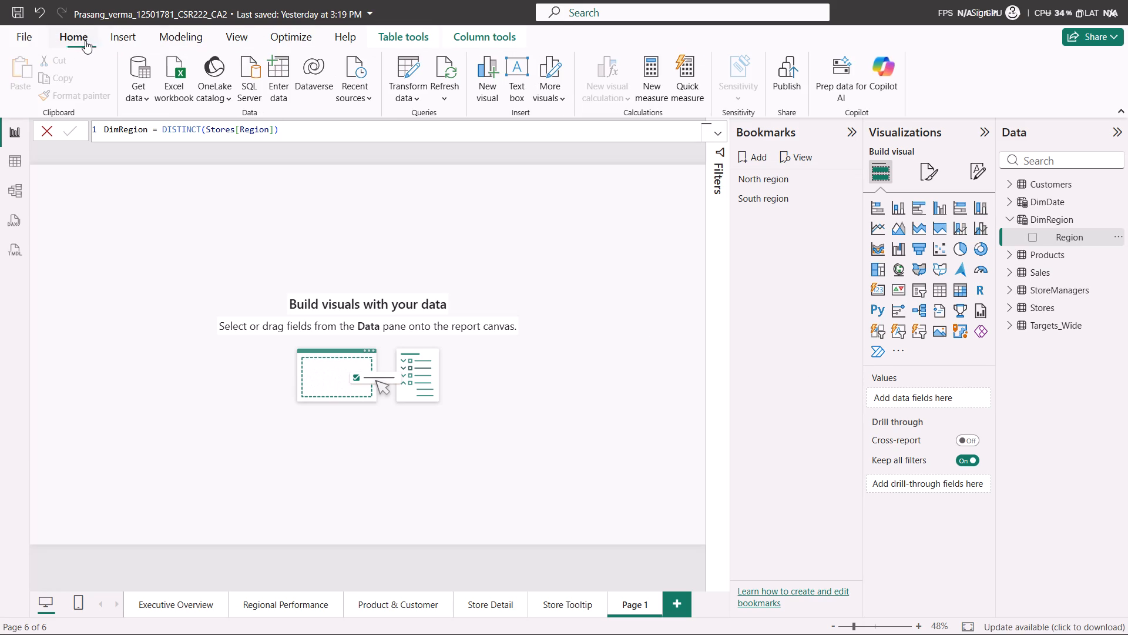
{"action": "left_click", "coordinate": [657, 94]}
{"action": "key", "text": "ctrl+v"}
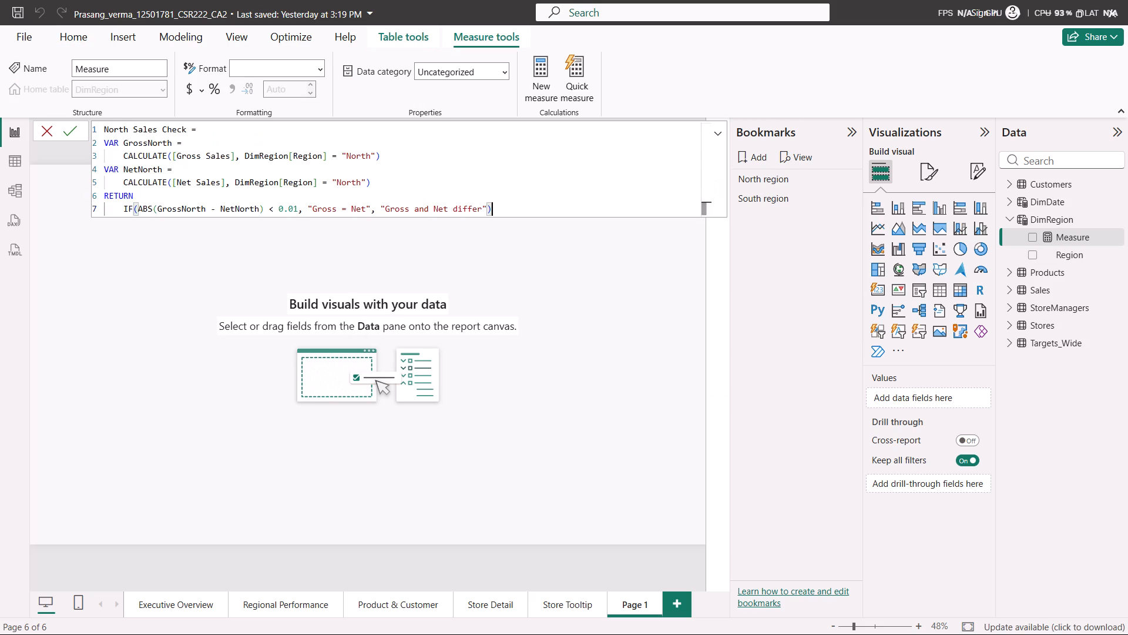
{"action": "key", "text": "Return"}
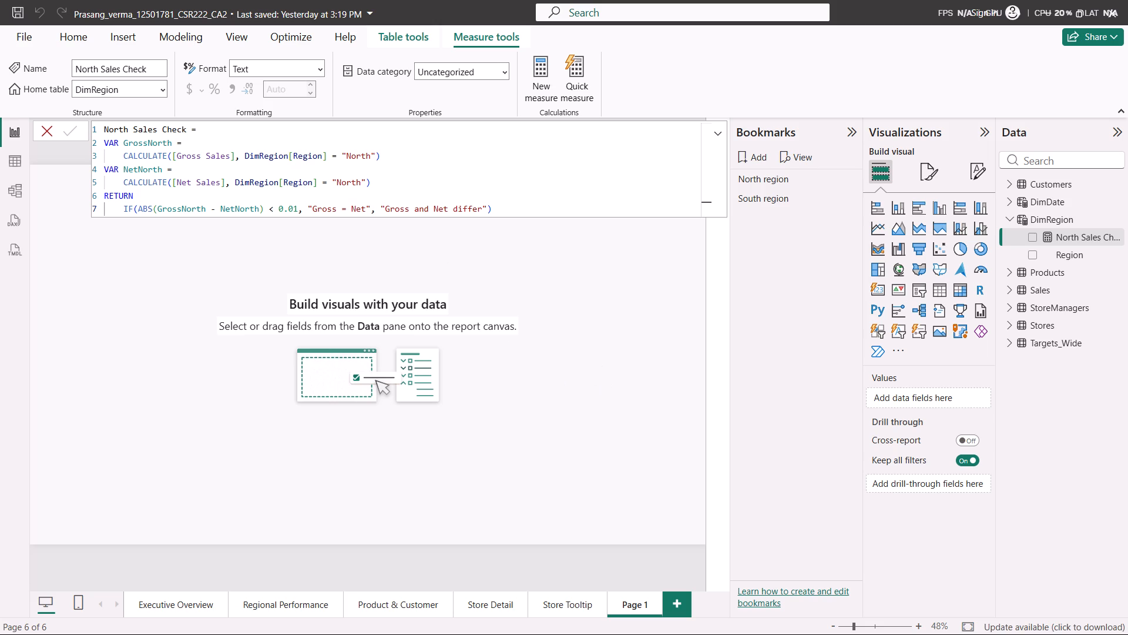
{"action": "left_click", "coordinate": [721, 134]}
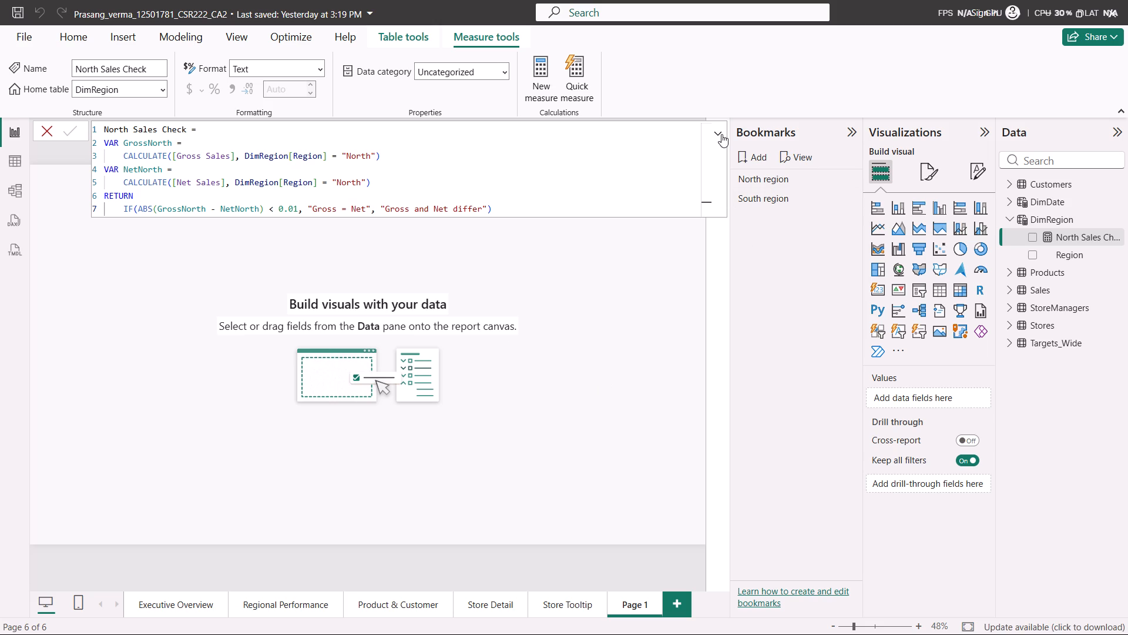
{"action": "left_click", "coordinate": [721, 134]}
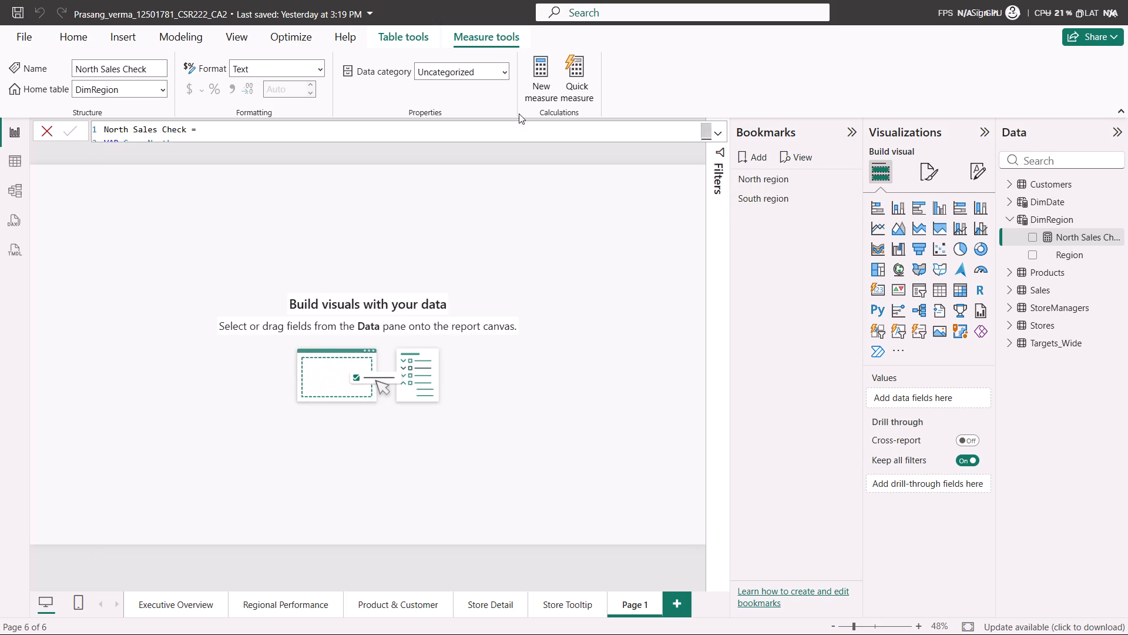
Examine the North Sales Check measure's formula and the DimRegion table rows in Table view.
{"action": "left_click", "coordinate": [1065, 239]}
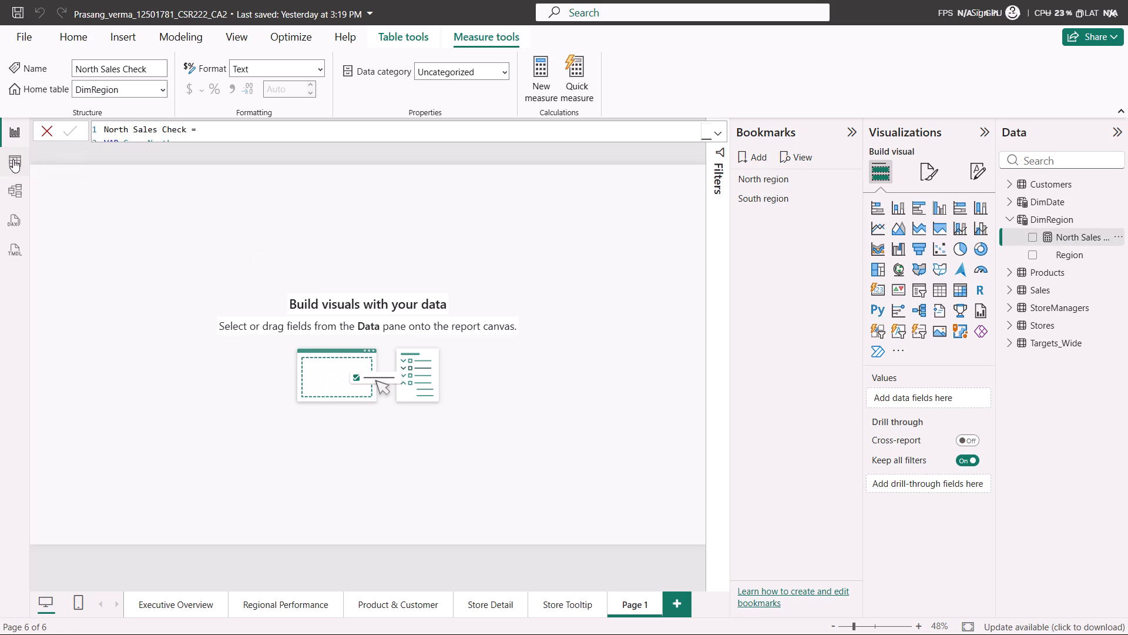
{"action": "left_click", "coordinate": [13, 159]}
{"action": "left_click", "coordinate": [57, 171]}
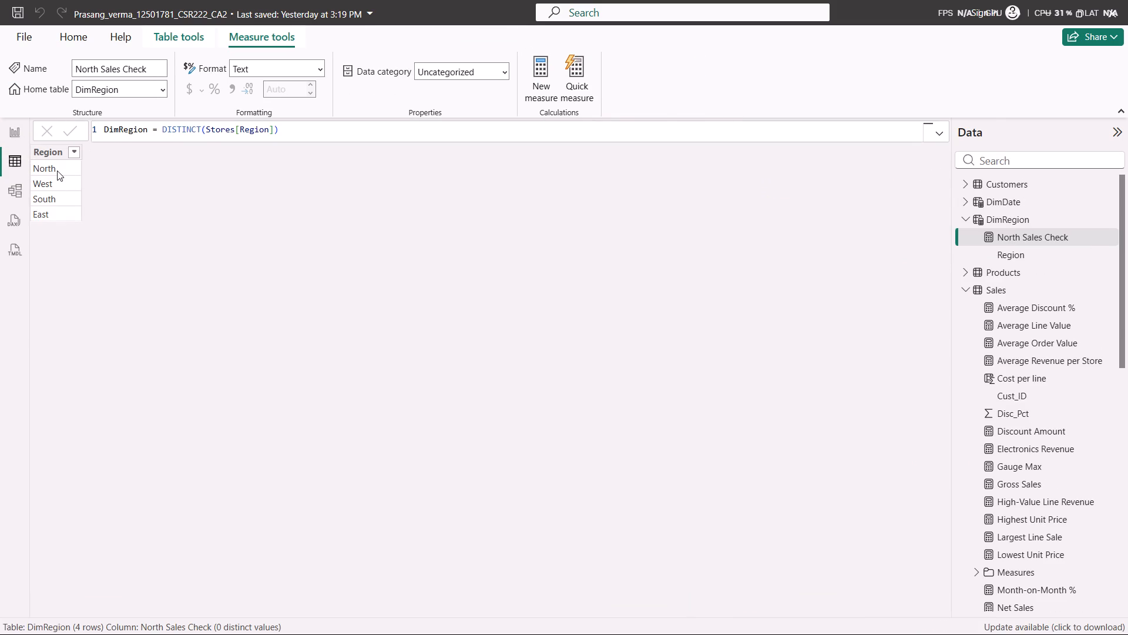
{"action": "left_click", "coordinate": [69, 172]}
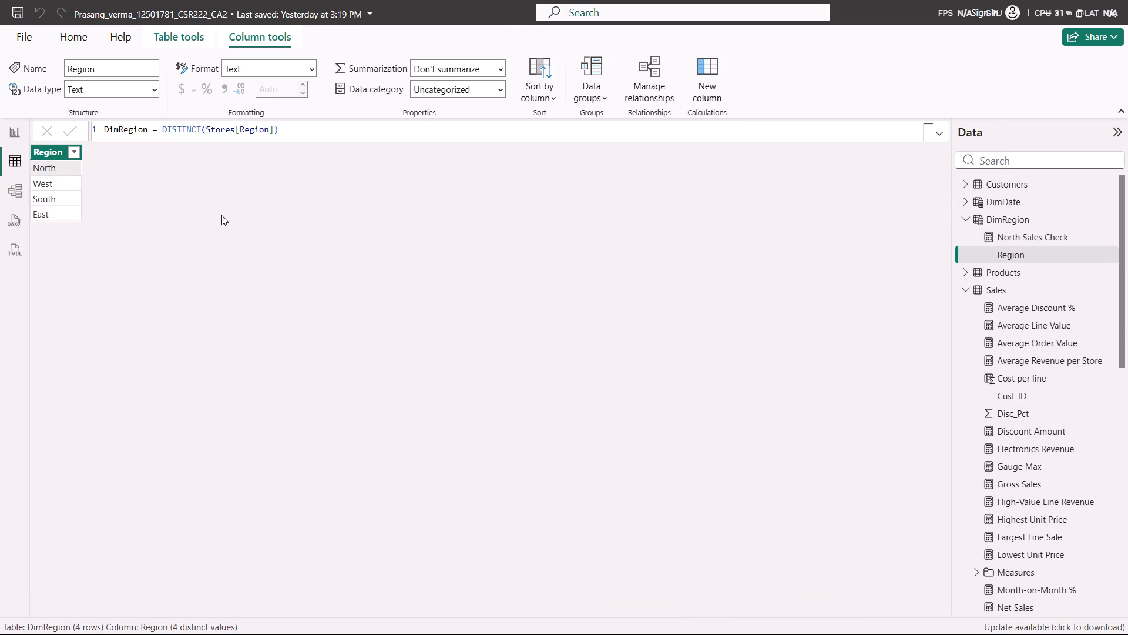
{"action": "left_click", "coordinate": [1021, 235]}
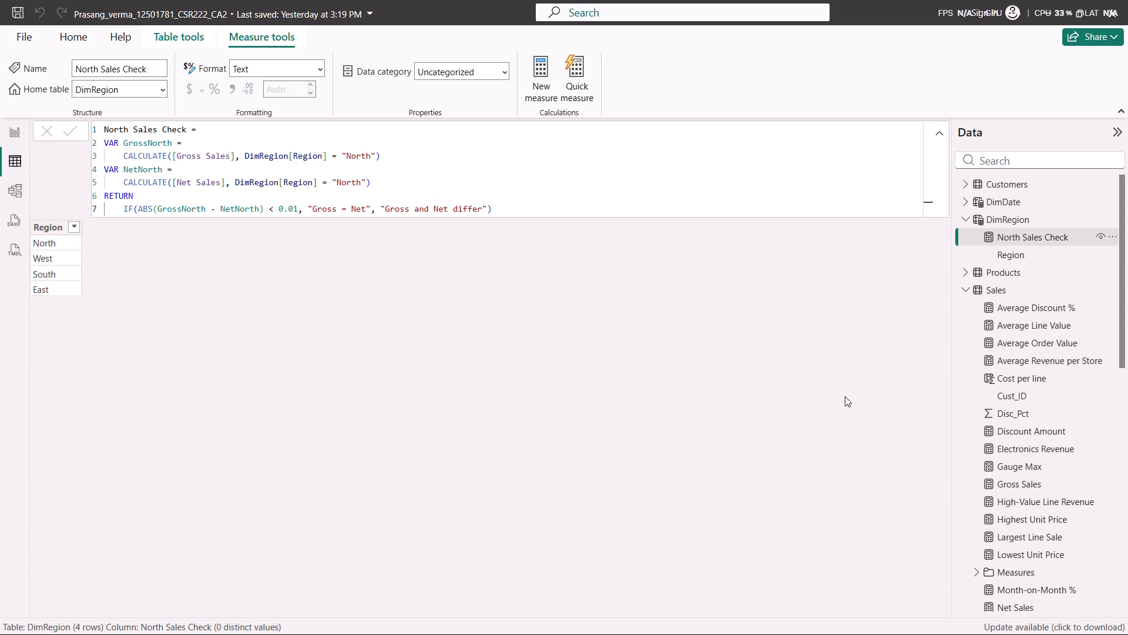
{"action": "left_click", "coordinate": [11, 136]}
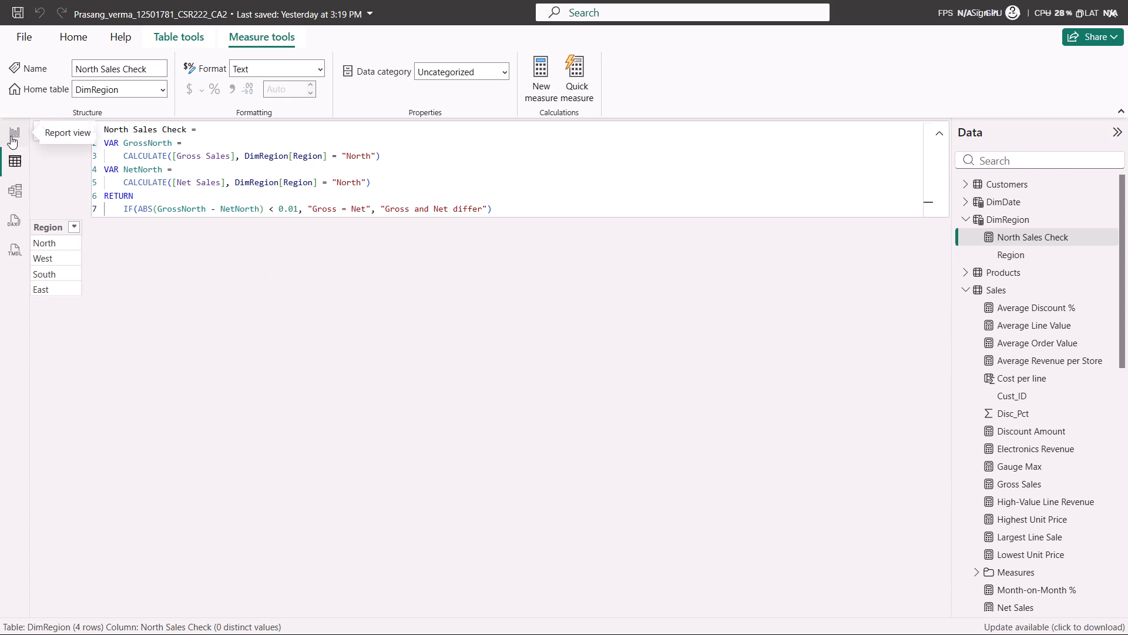
{"action": "left_click", "coordinate": [11, 156]}
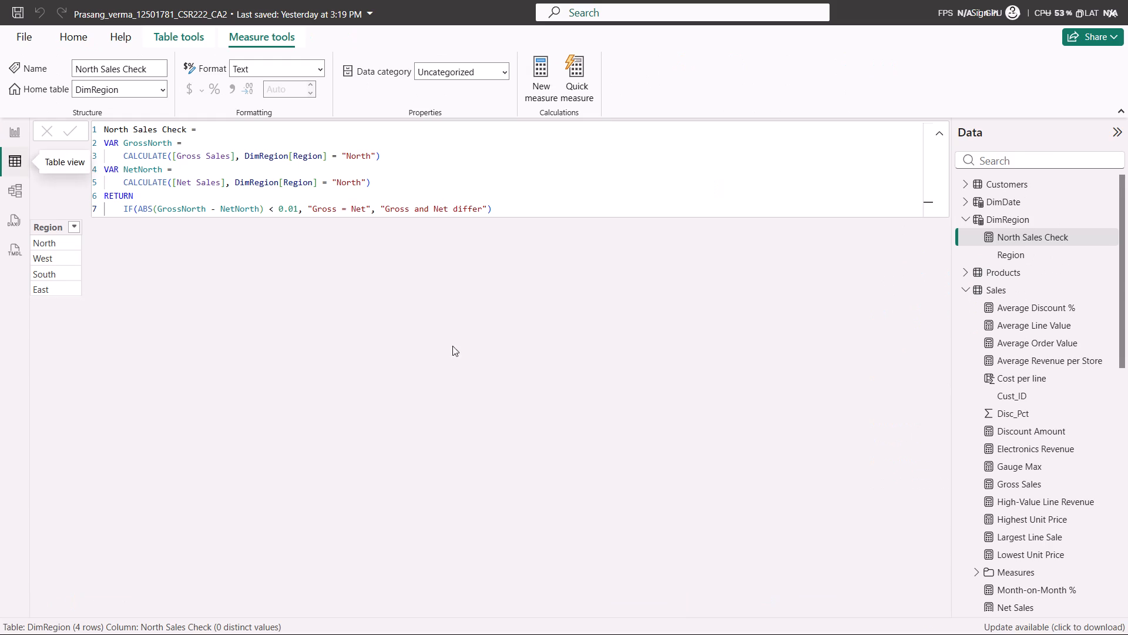
{"action": "left_click", "coordinate": [968, 220]}
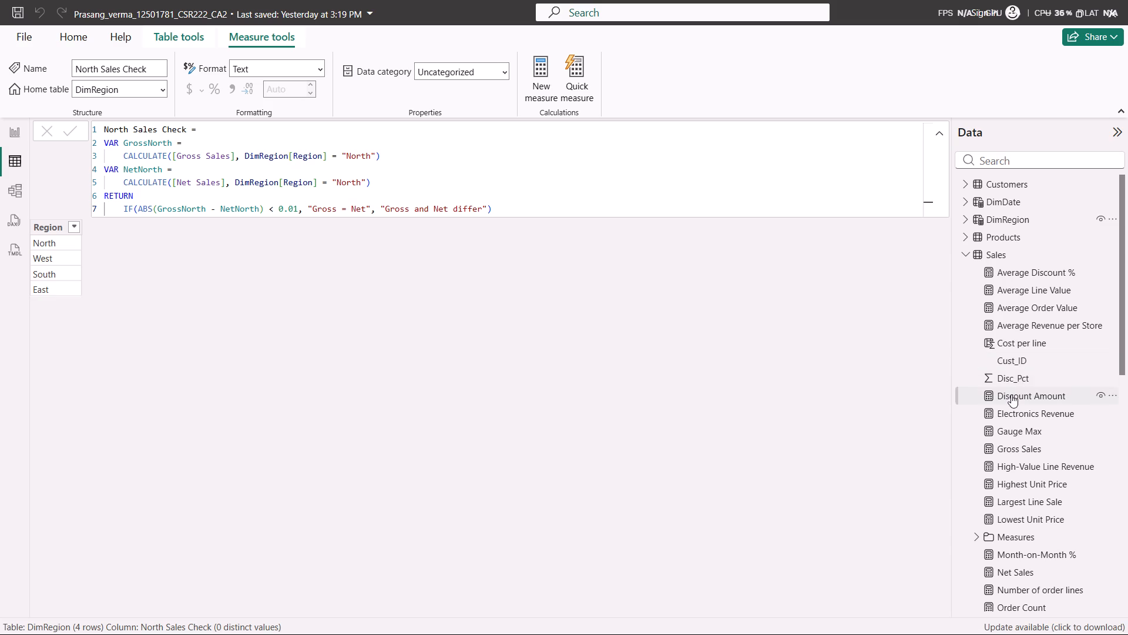
{"action": "left_click", "coordinate": [989, 217]}
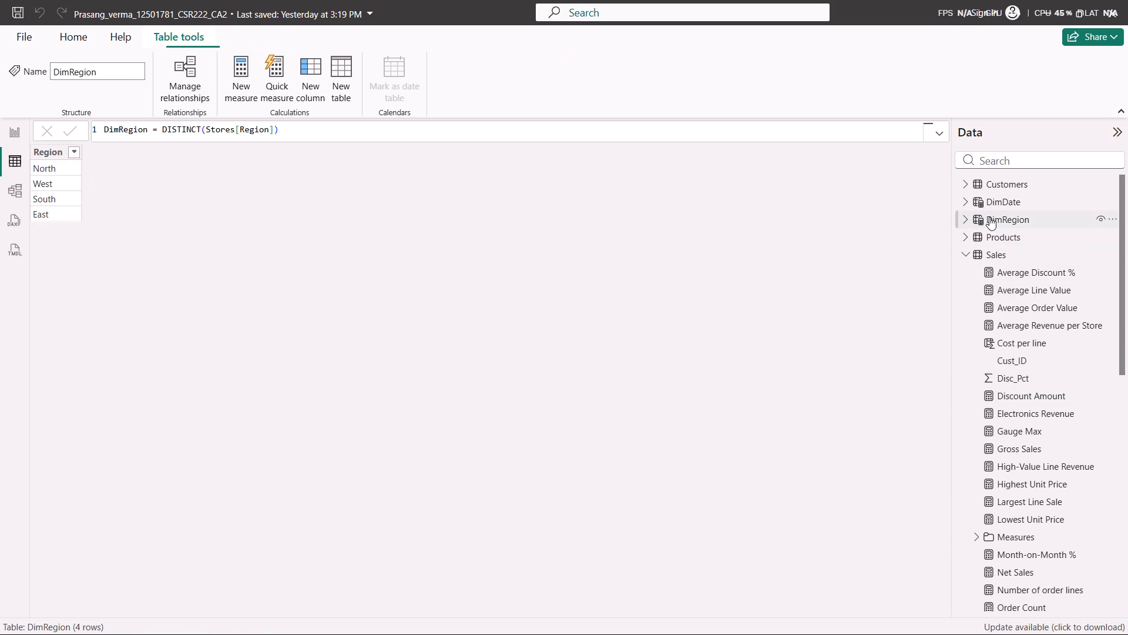
{"action": "left_click", "coordinate": [965, 218]}
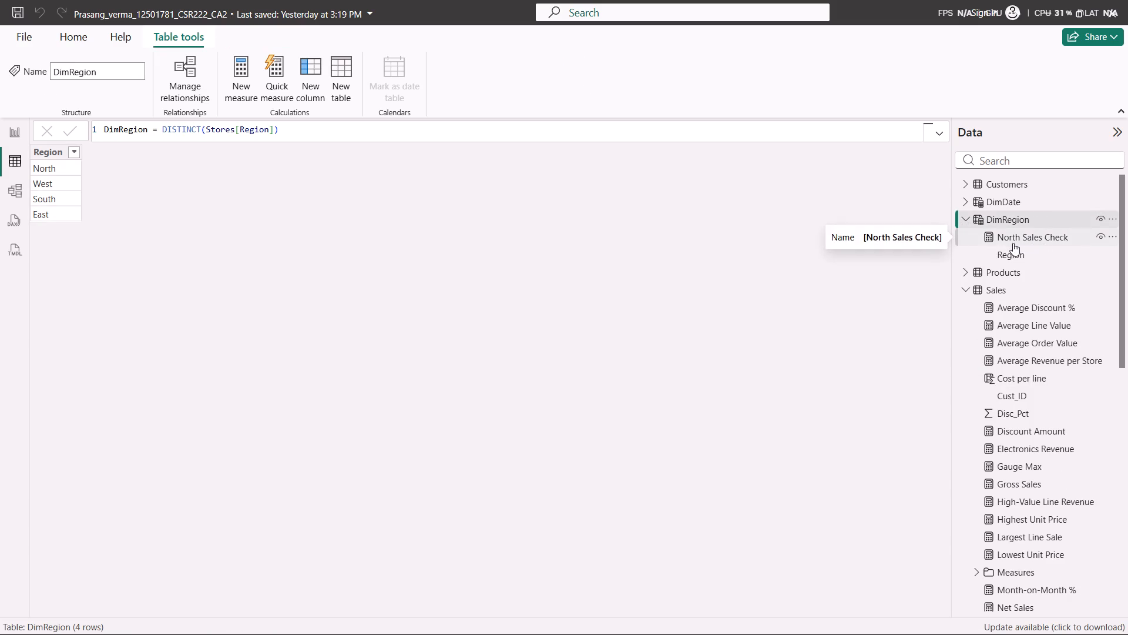
Sort the DimRegion table by its Region column in ascending order.
{"action": "left_click", "coordinate": [1003, 256]}
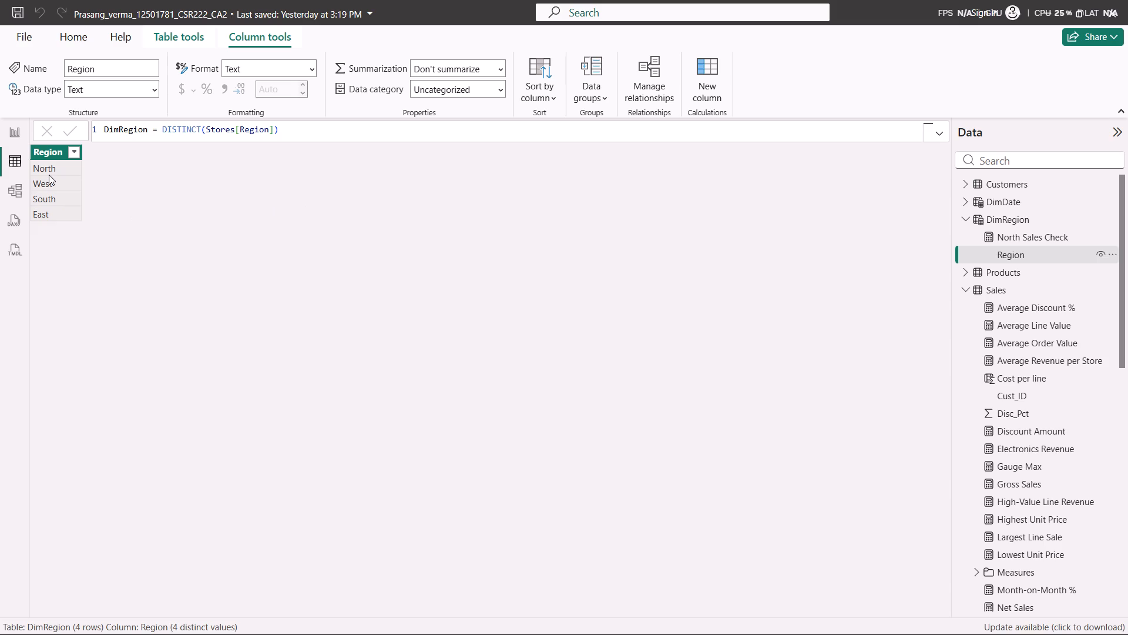
{"action": "double_click", "coordinate": [49, 175]}
{"action": "double_click", "coordinate": [60, 171]}
{"action": "right_click", "coordinate": [60, 171]}
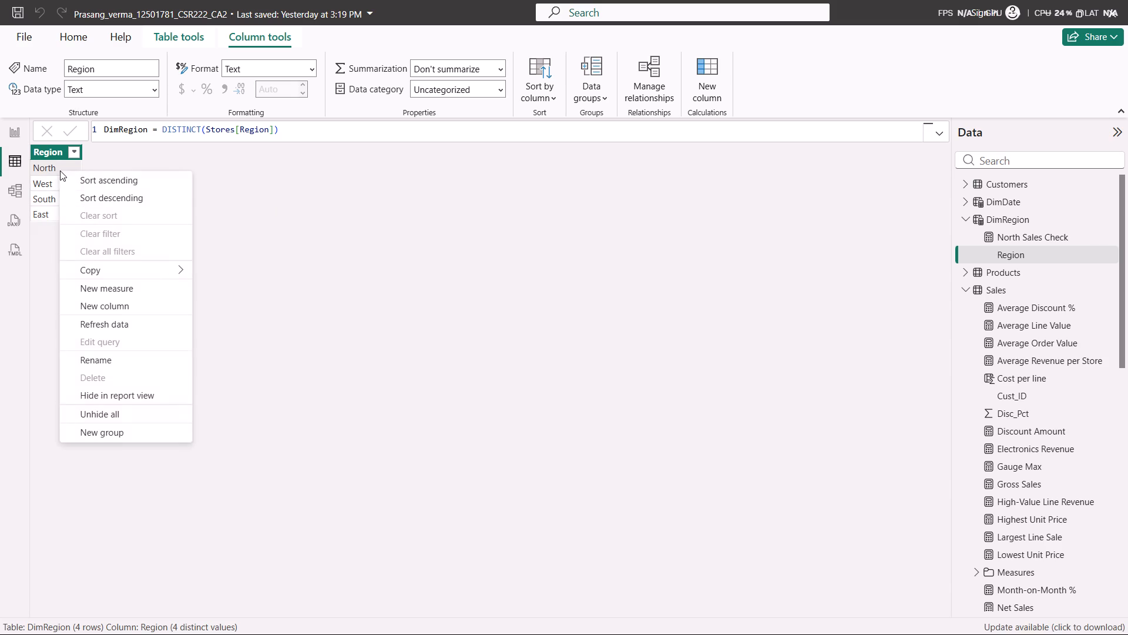
{"action": "left_click", "coordinate": [100, 181]}
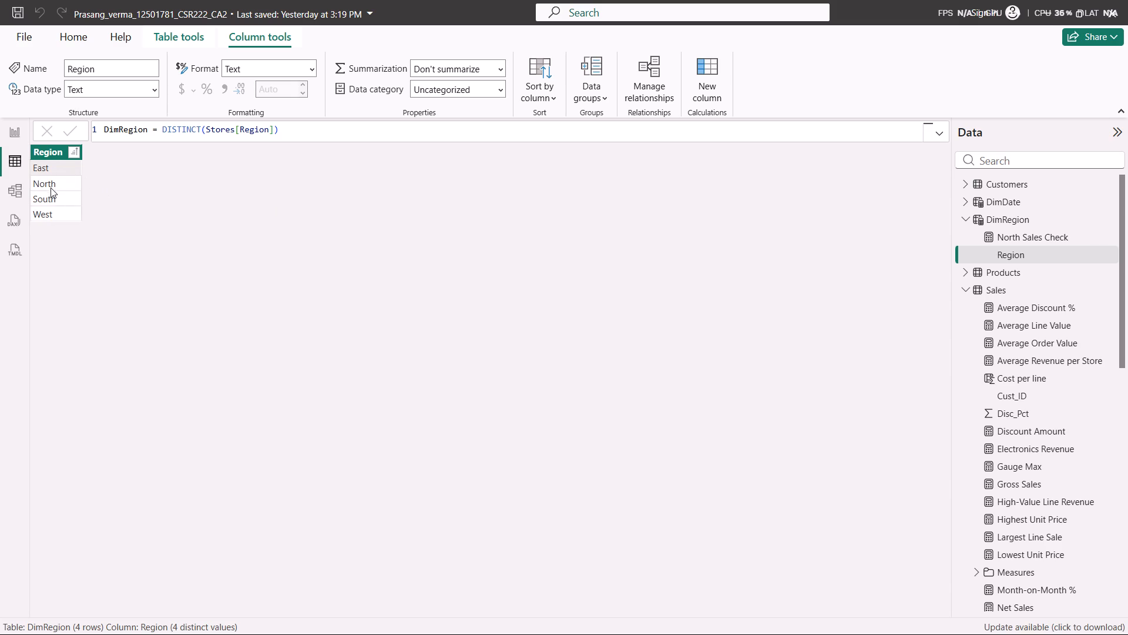
Sort the DimRegion table by its Region column in descending order.
{"action": "right_click", "coordinate": [58, 175]}
{"action": "left_click", "coordinate": [95, 193]}
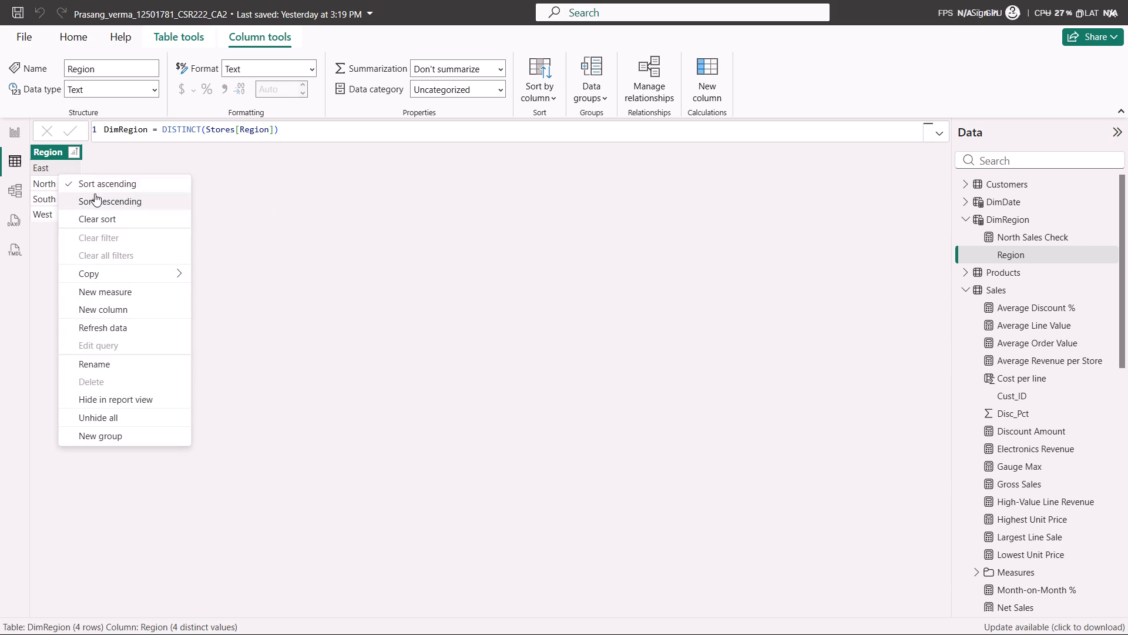
{"action": "left_click", "coordinate": [70, 152]}
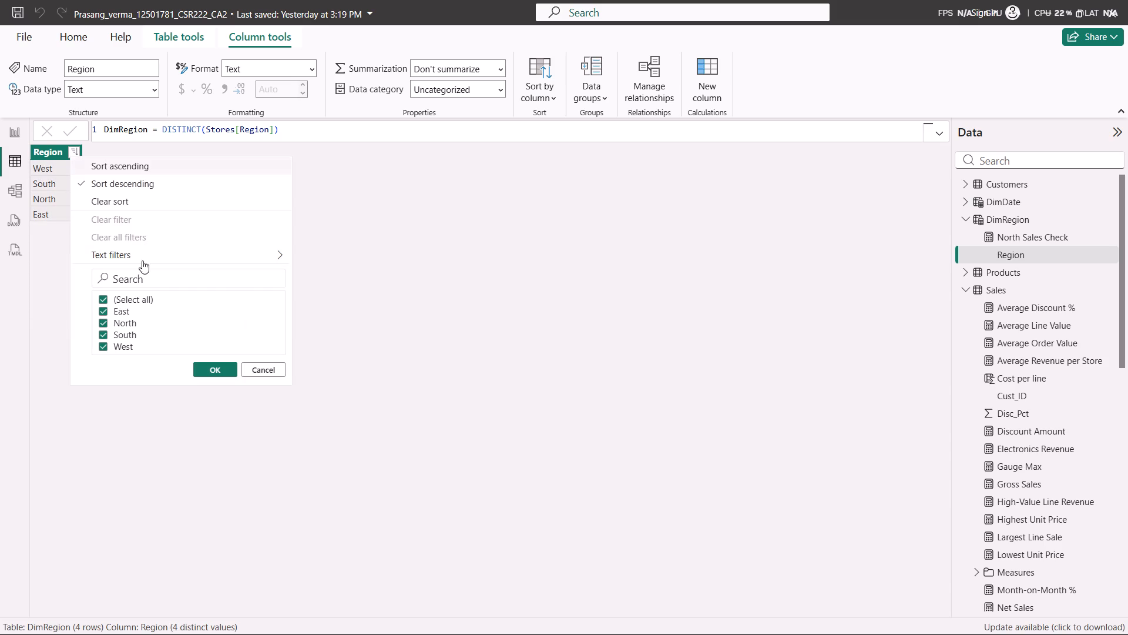
{"action": "left_click", "coordinate": [397, 246]}
Return to the report canvas and start viewing the saved bookmarks from North region.
{"action": "left_click", "coordinate": [14, 135]}
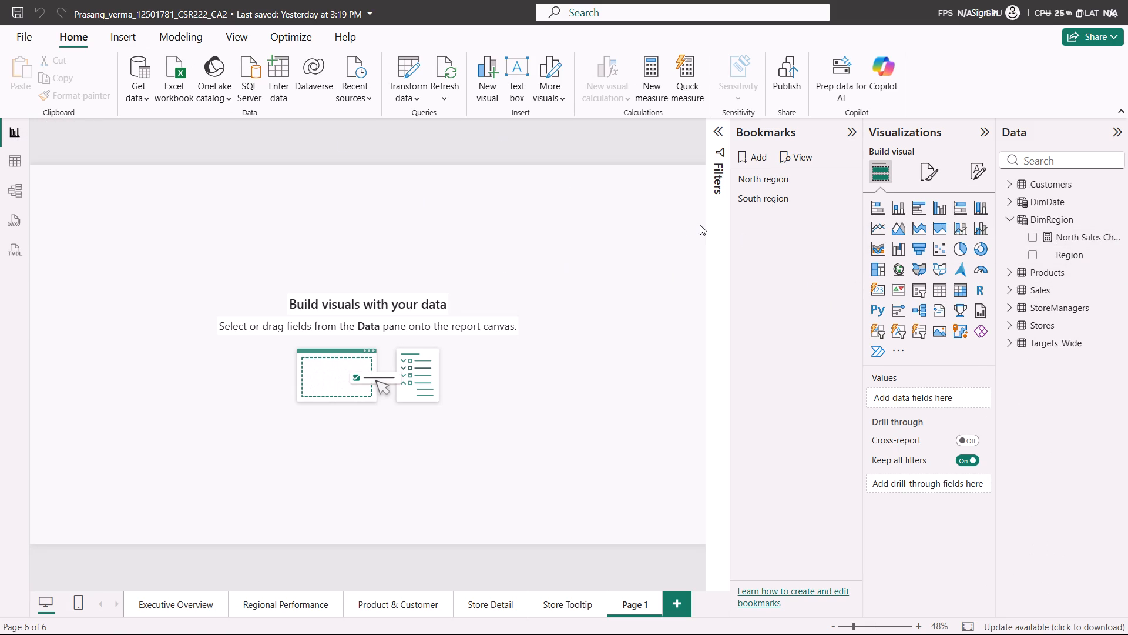
{"action": "left_click", "coordinate": [17, 129]}
{"action": "left_click", "coordinate": [7, 129]}
{"action": "left_click", "coordinate": [799, 159]}
{"action": "left_click", "coordinate": [15, 129]}
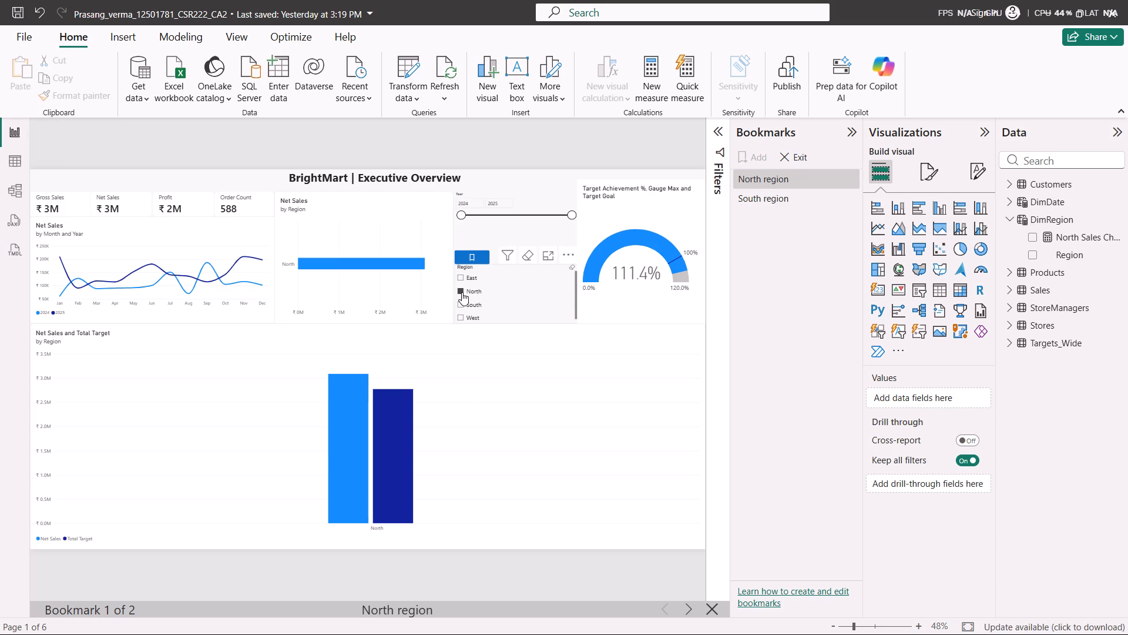
Clear the North selection in the Region slicer on the Executive Overview page.
{"action": "left_click", "coordinate": [462, 292]}
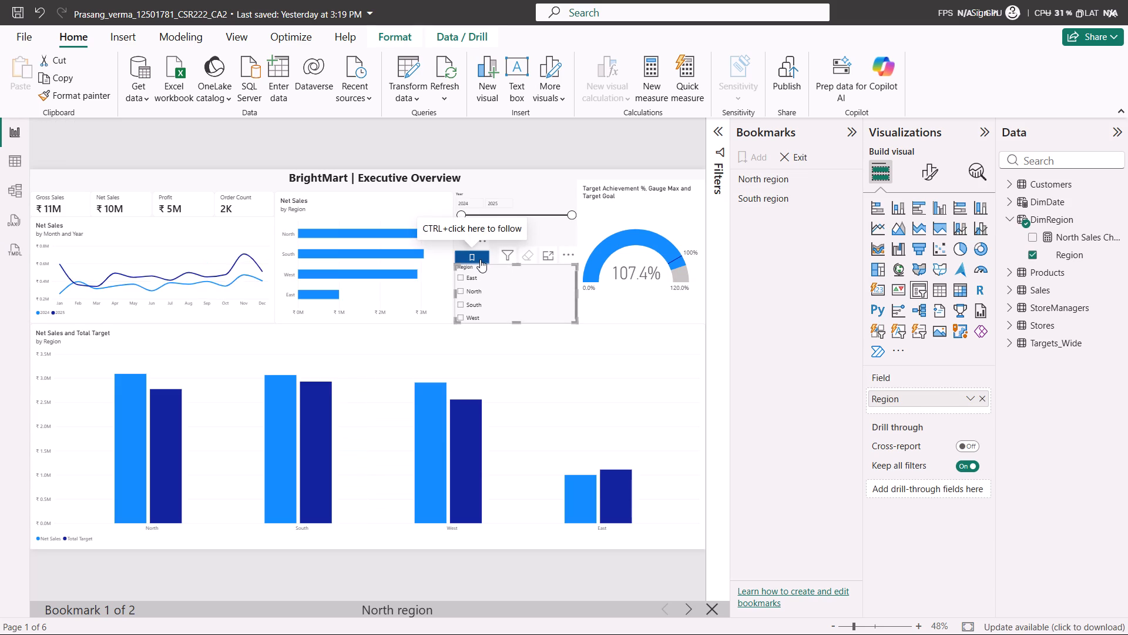
{"action": "left_click", "coordinate": [767, 282]}
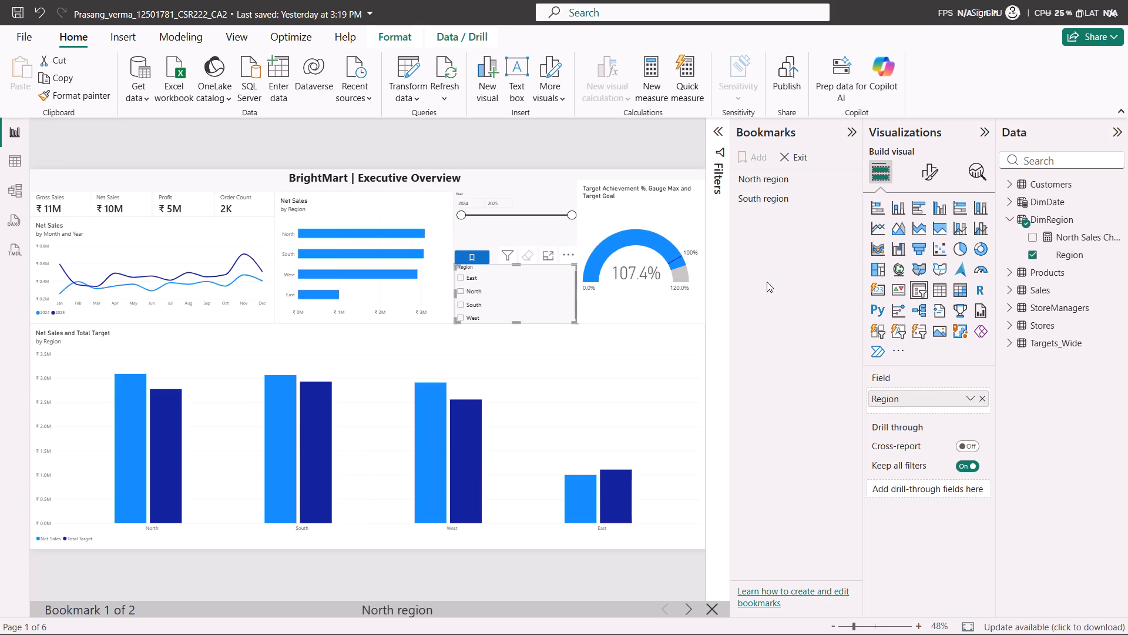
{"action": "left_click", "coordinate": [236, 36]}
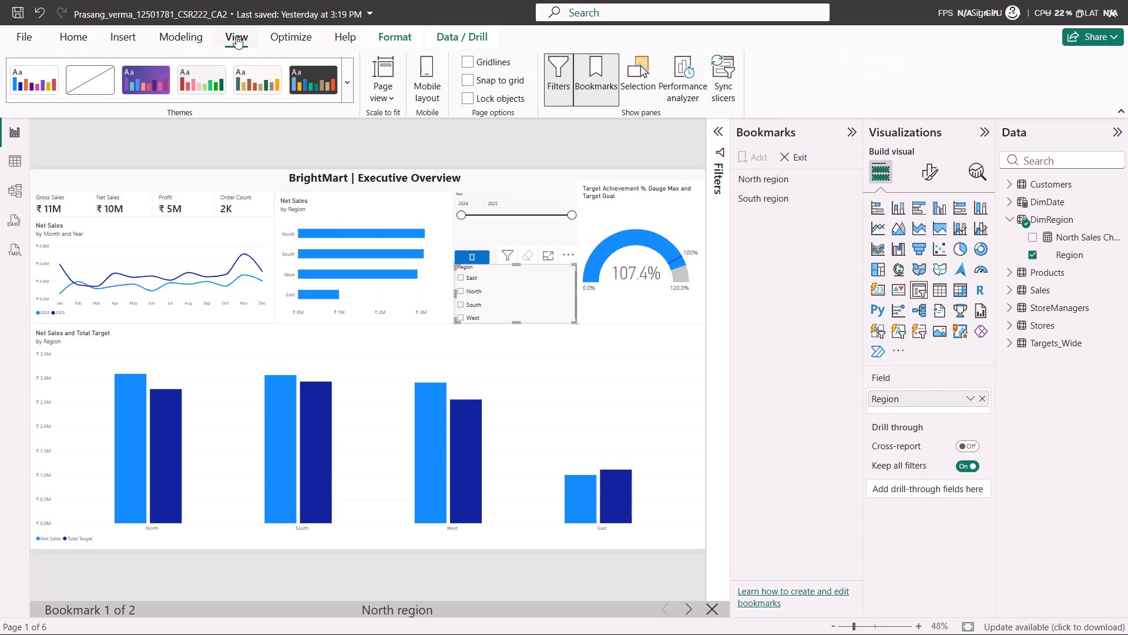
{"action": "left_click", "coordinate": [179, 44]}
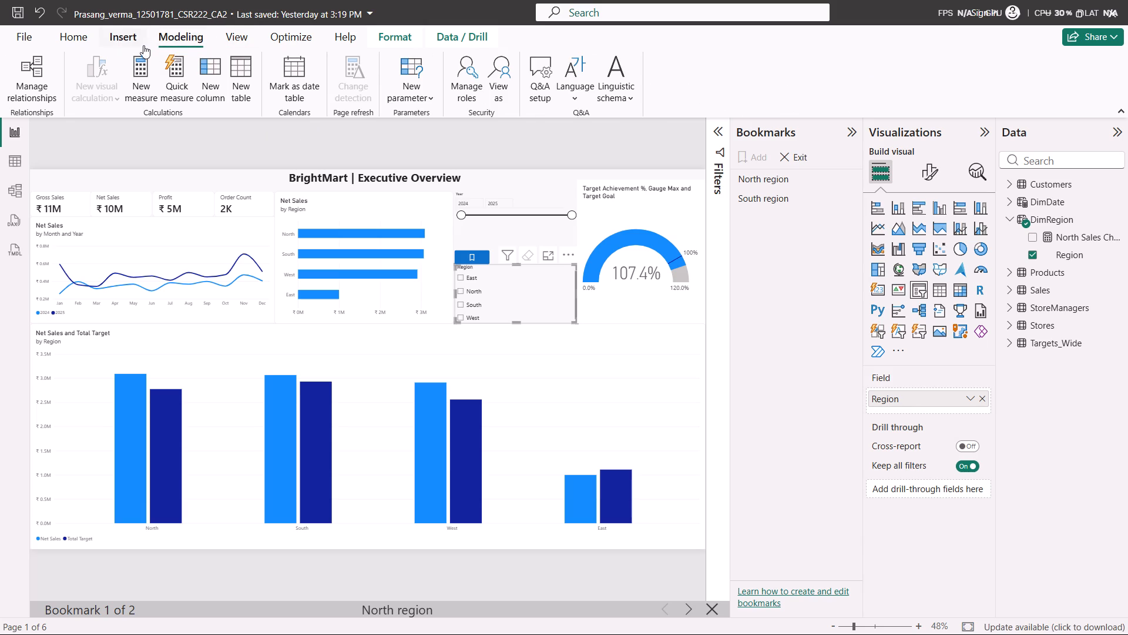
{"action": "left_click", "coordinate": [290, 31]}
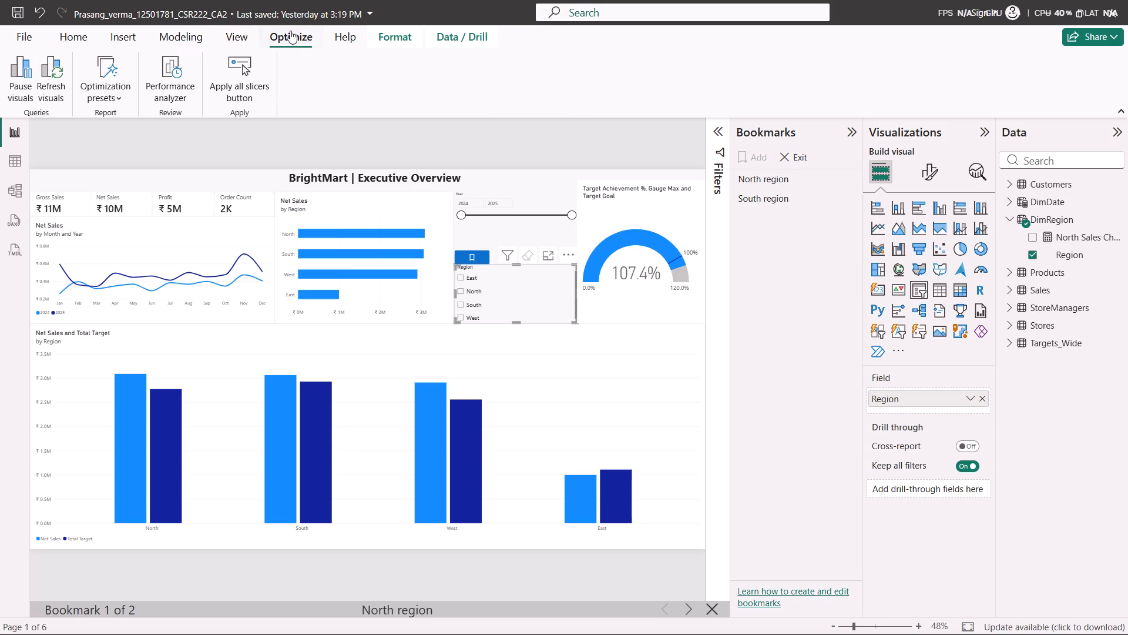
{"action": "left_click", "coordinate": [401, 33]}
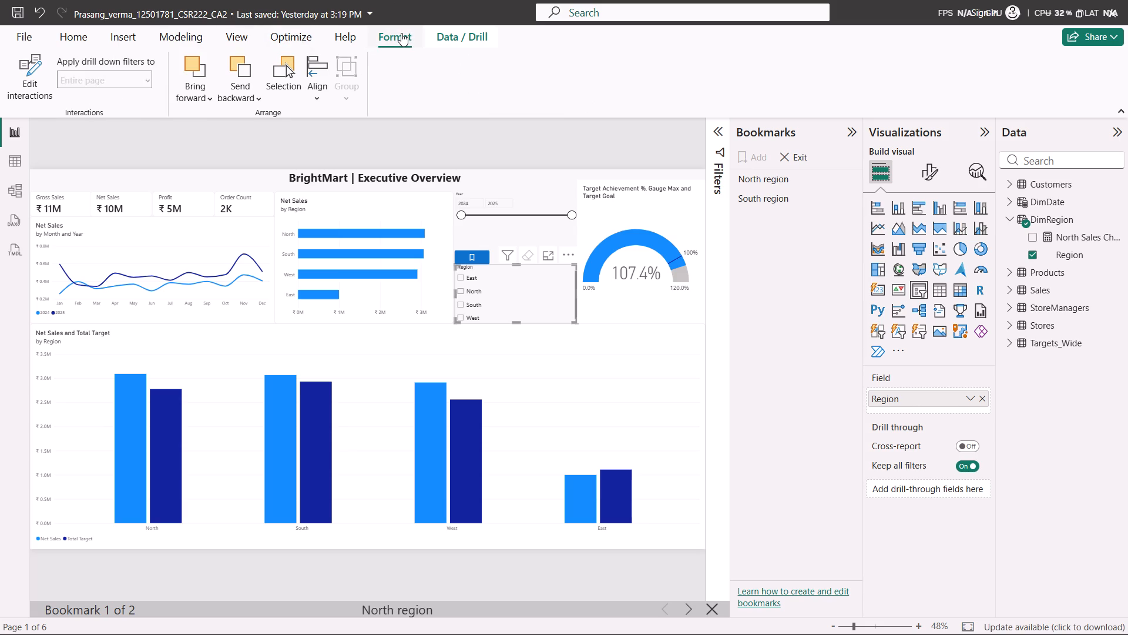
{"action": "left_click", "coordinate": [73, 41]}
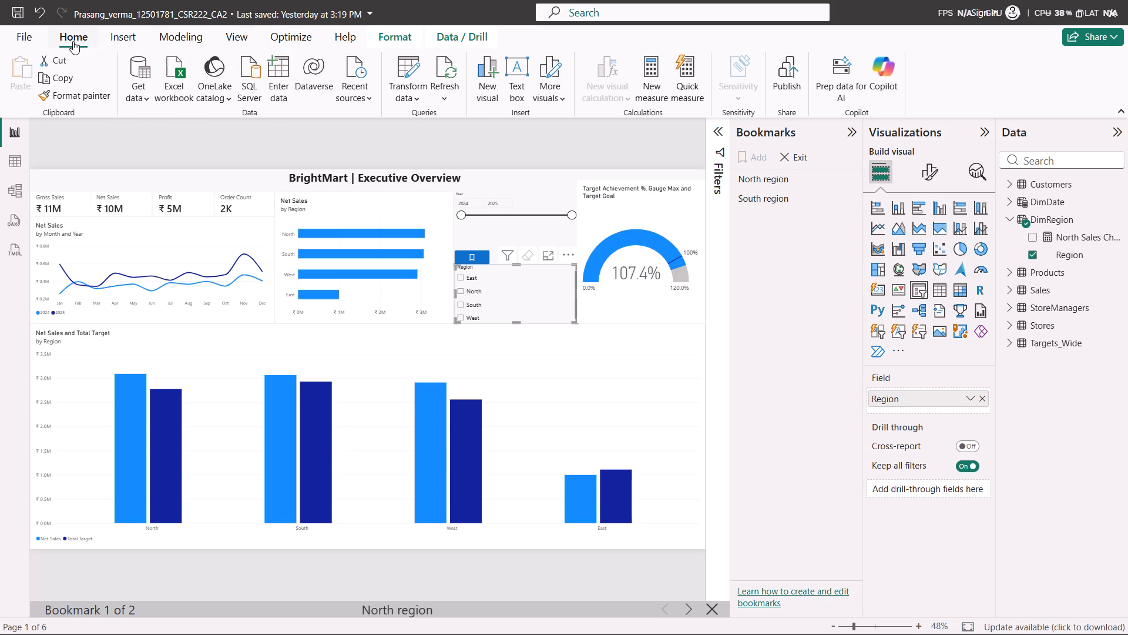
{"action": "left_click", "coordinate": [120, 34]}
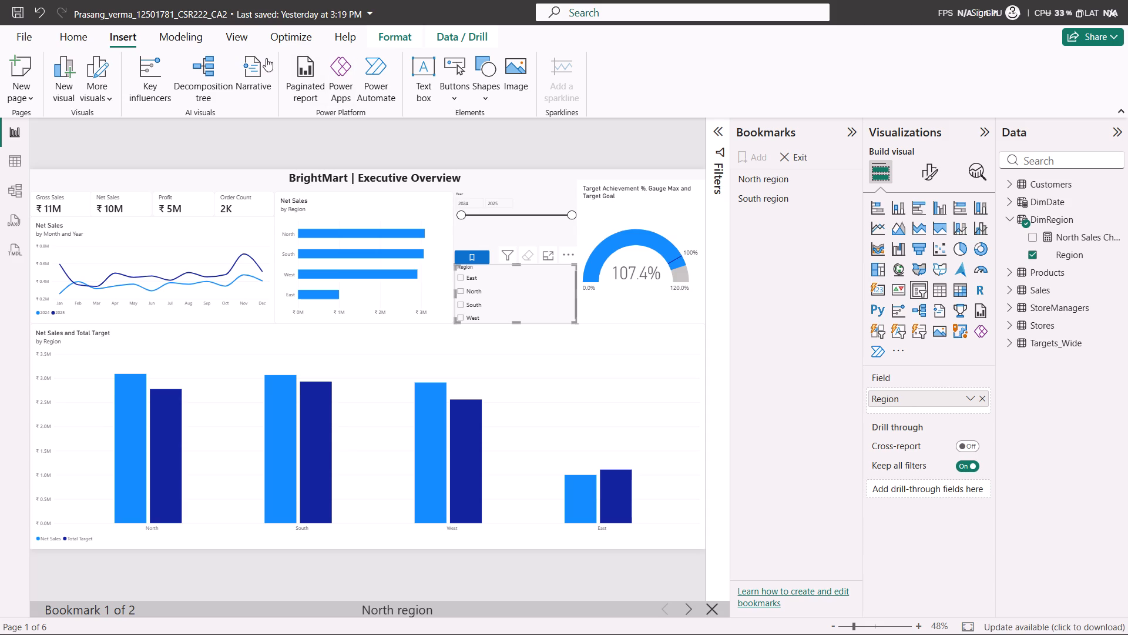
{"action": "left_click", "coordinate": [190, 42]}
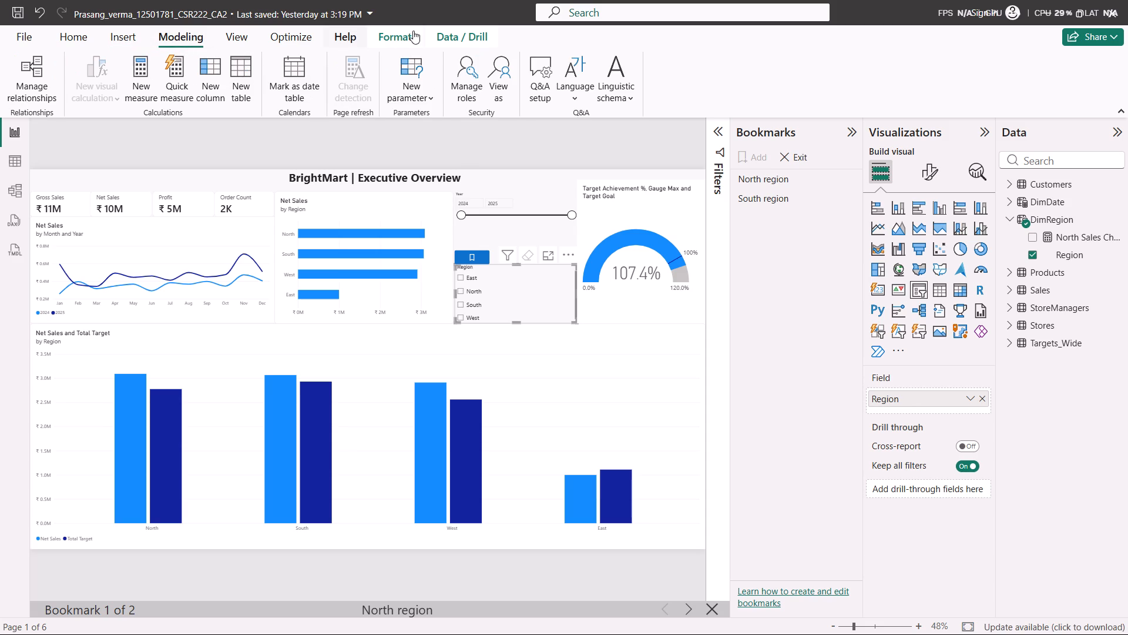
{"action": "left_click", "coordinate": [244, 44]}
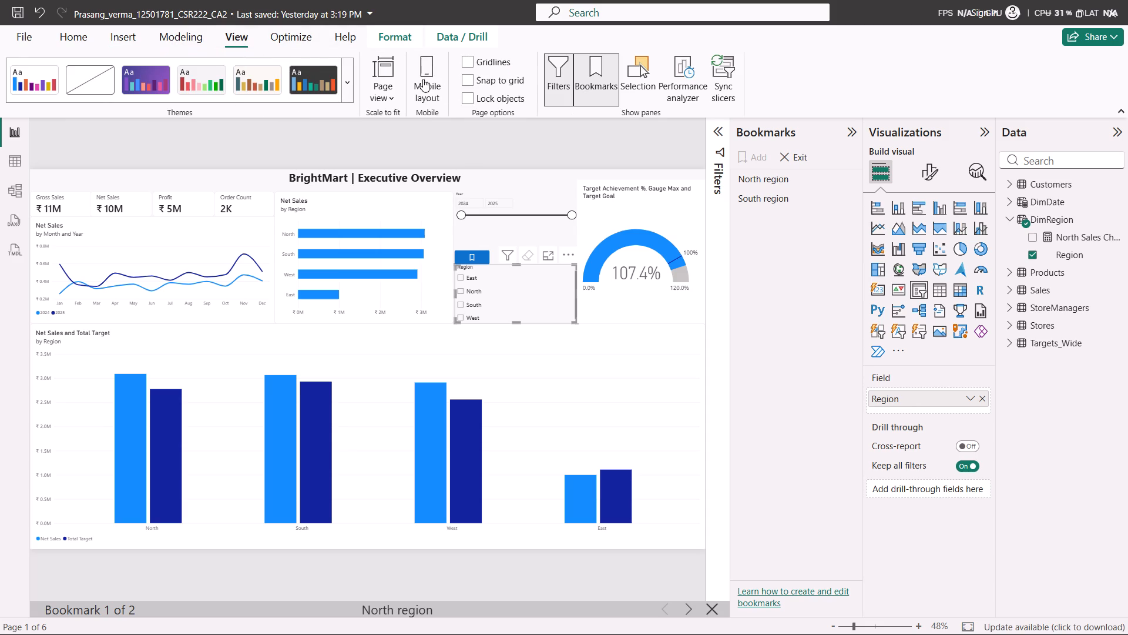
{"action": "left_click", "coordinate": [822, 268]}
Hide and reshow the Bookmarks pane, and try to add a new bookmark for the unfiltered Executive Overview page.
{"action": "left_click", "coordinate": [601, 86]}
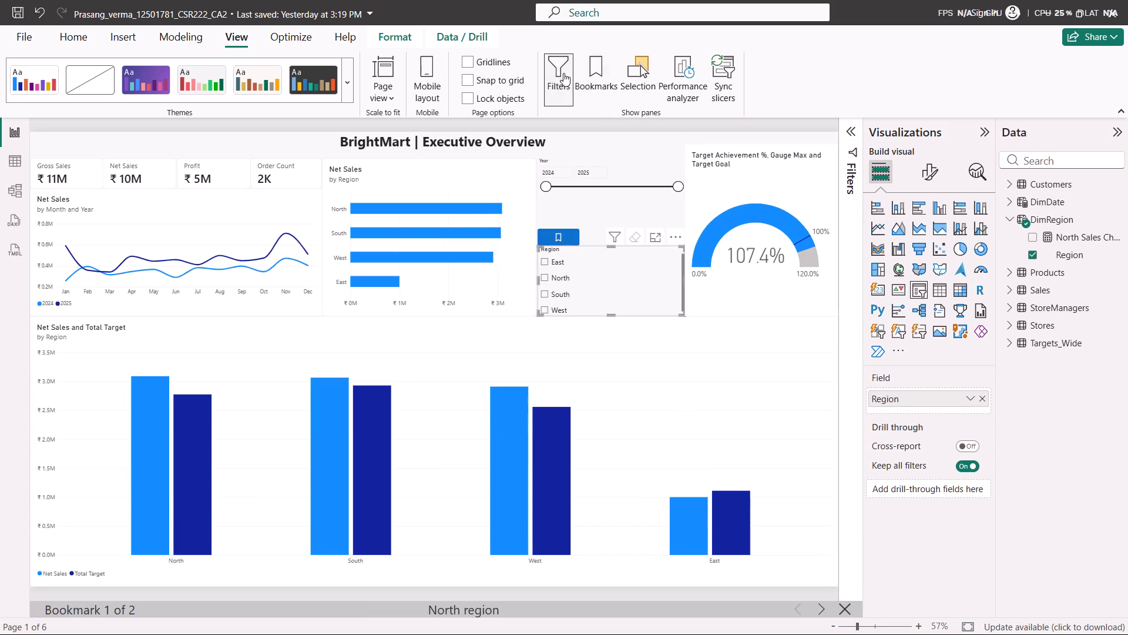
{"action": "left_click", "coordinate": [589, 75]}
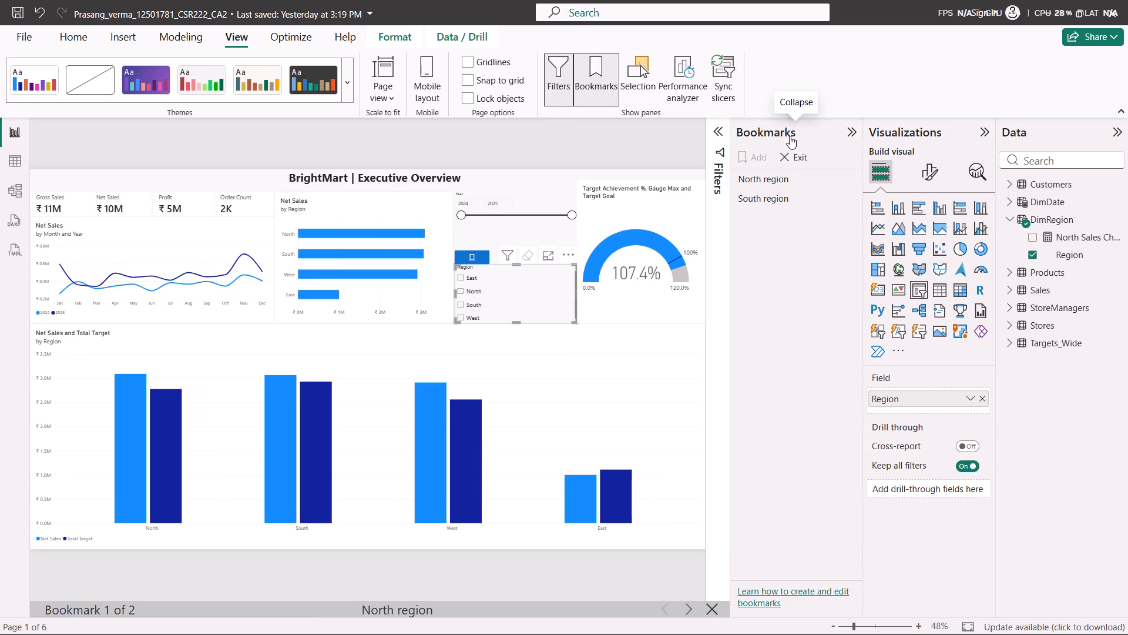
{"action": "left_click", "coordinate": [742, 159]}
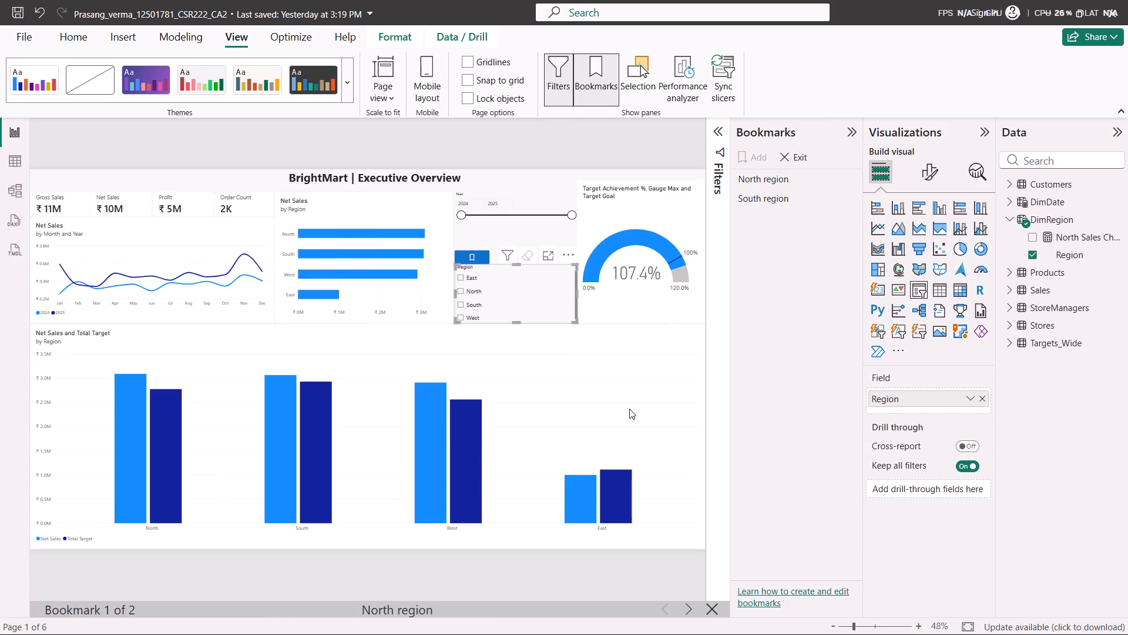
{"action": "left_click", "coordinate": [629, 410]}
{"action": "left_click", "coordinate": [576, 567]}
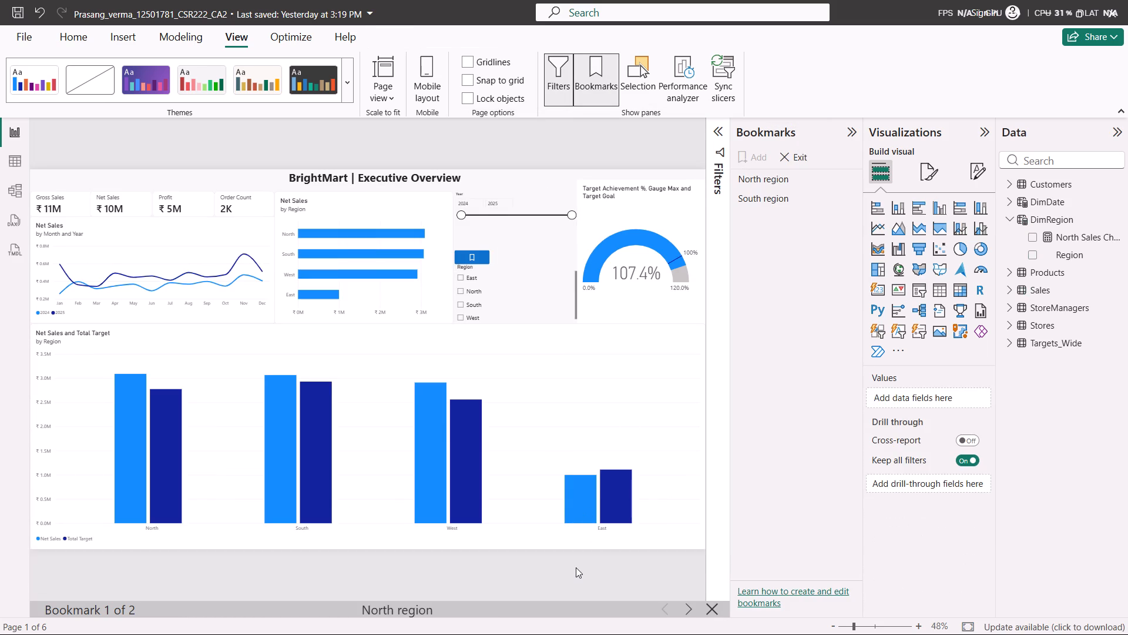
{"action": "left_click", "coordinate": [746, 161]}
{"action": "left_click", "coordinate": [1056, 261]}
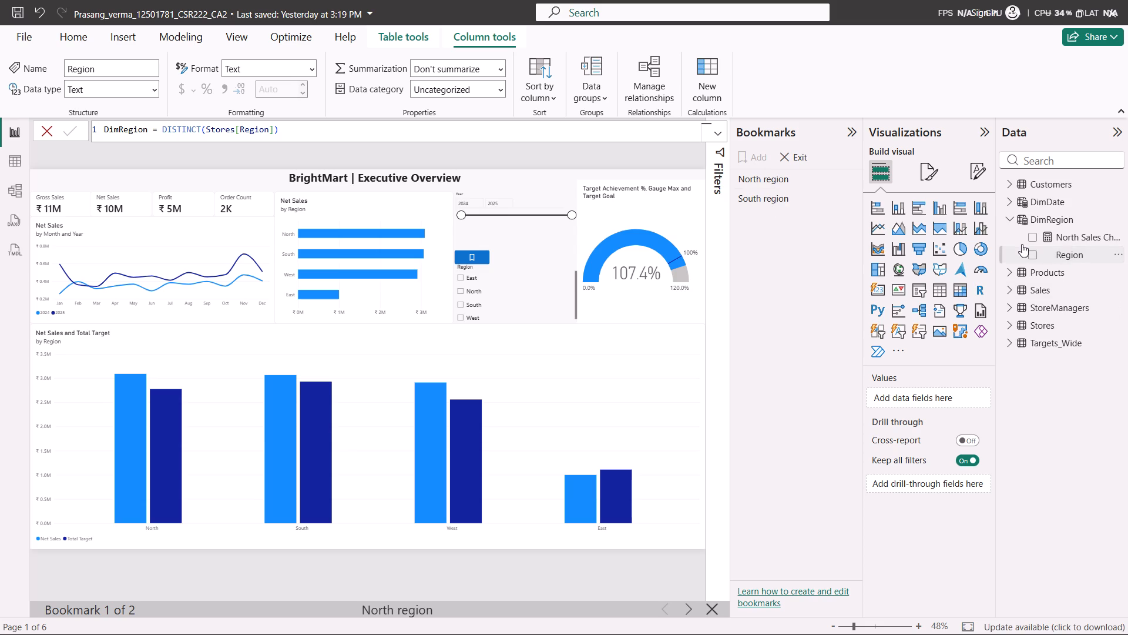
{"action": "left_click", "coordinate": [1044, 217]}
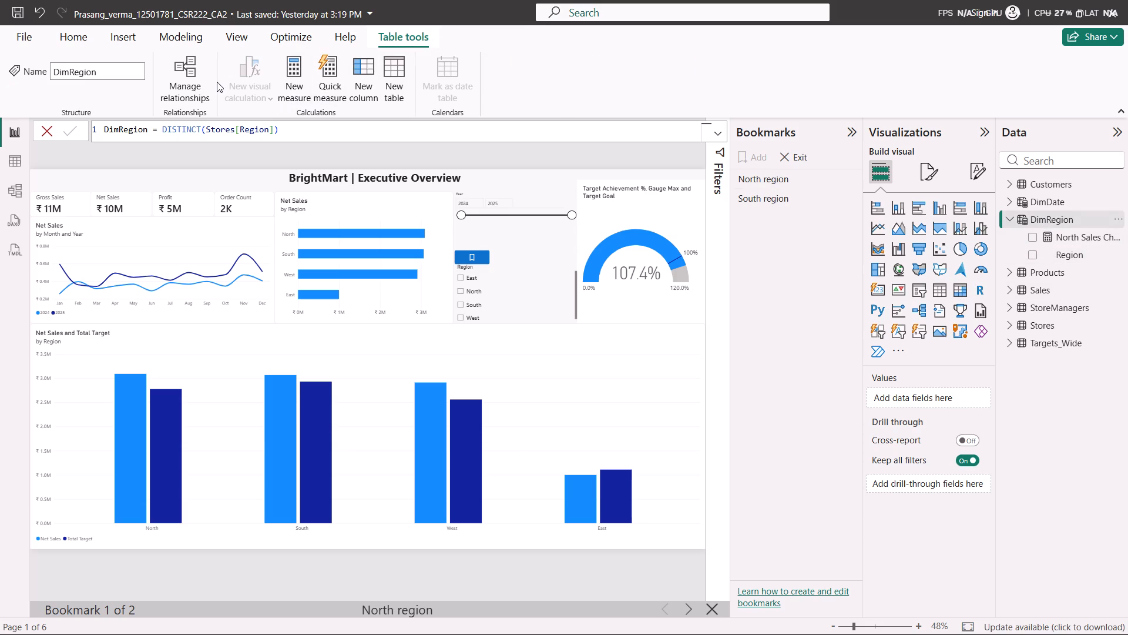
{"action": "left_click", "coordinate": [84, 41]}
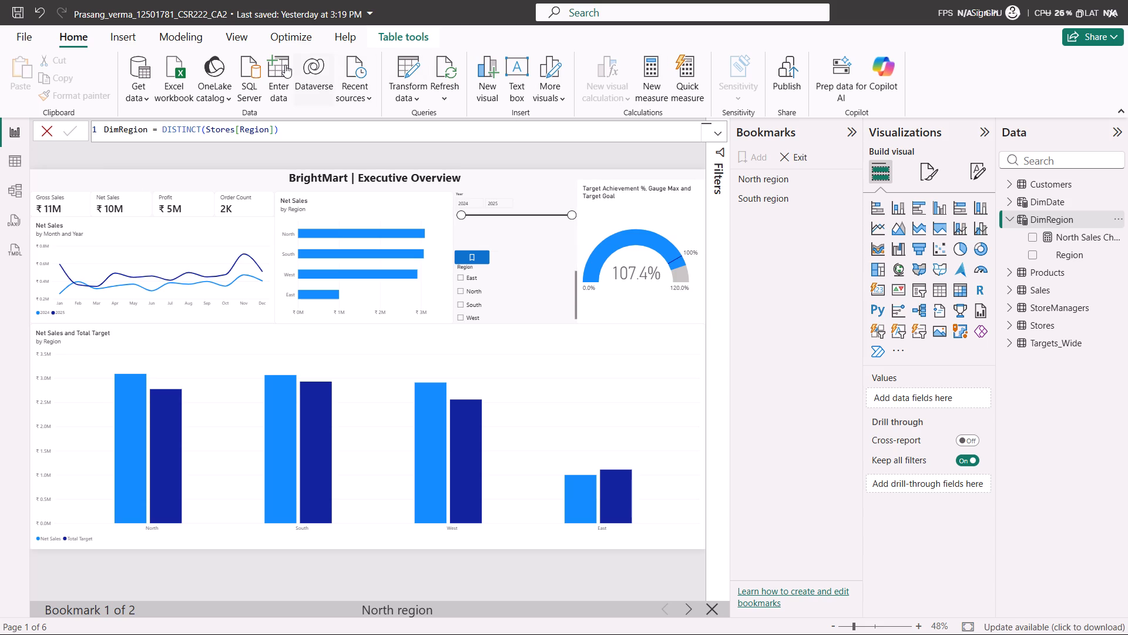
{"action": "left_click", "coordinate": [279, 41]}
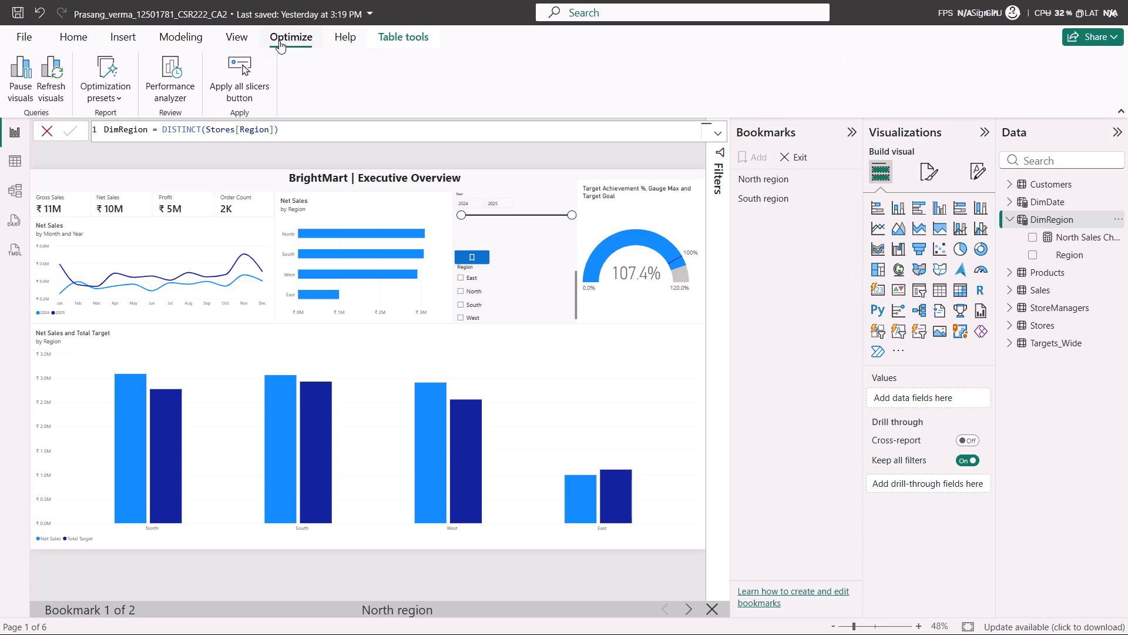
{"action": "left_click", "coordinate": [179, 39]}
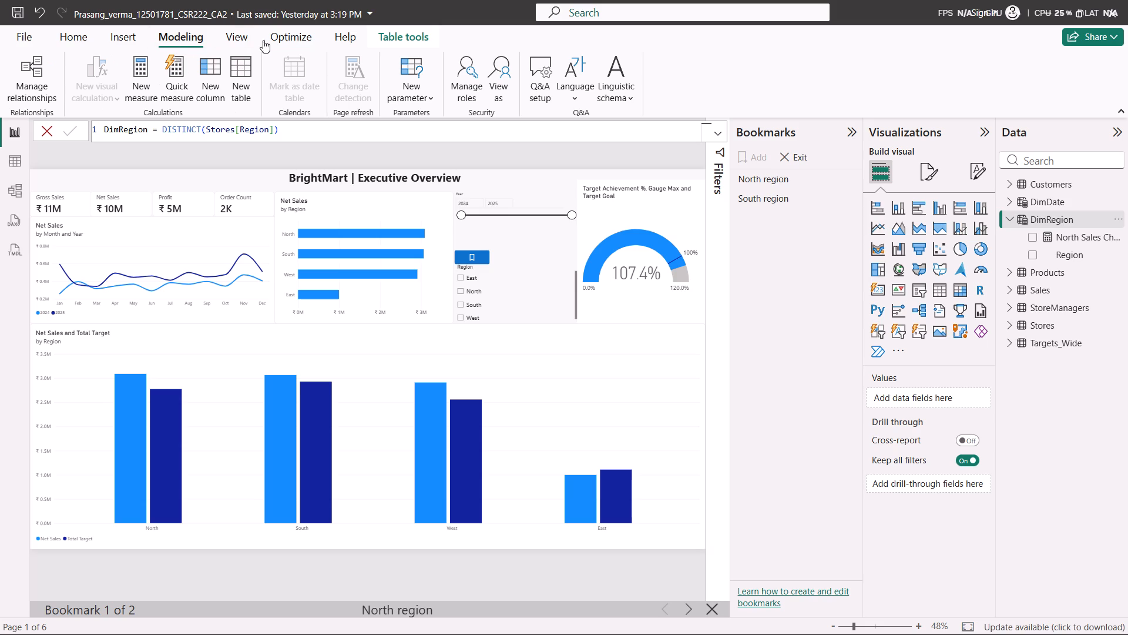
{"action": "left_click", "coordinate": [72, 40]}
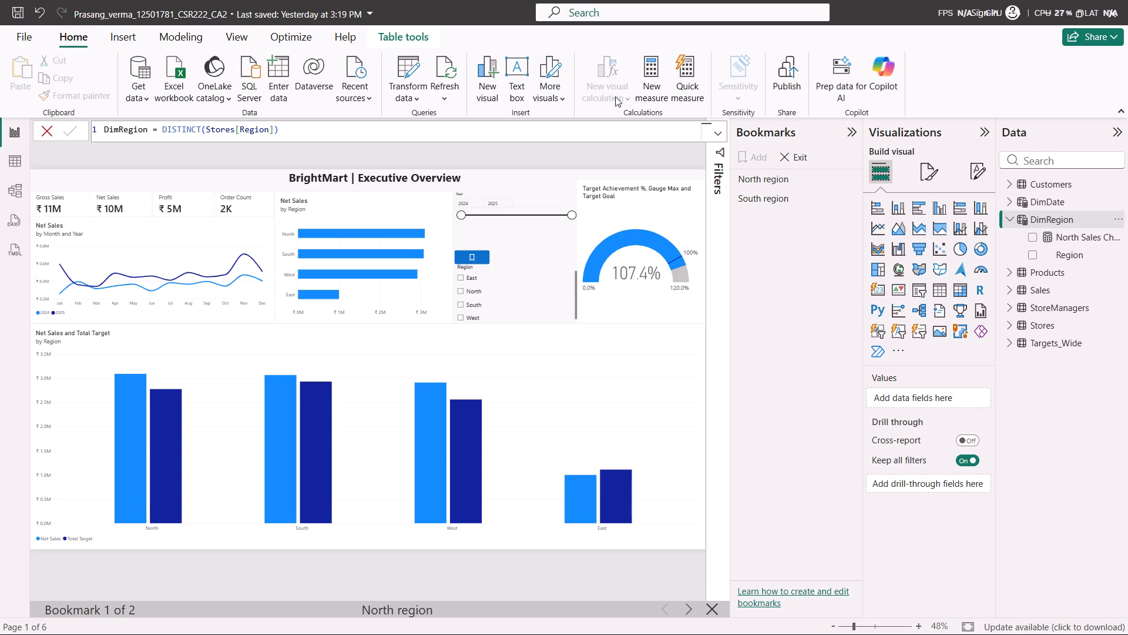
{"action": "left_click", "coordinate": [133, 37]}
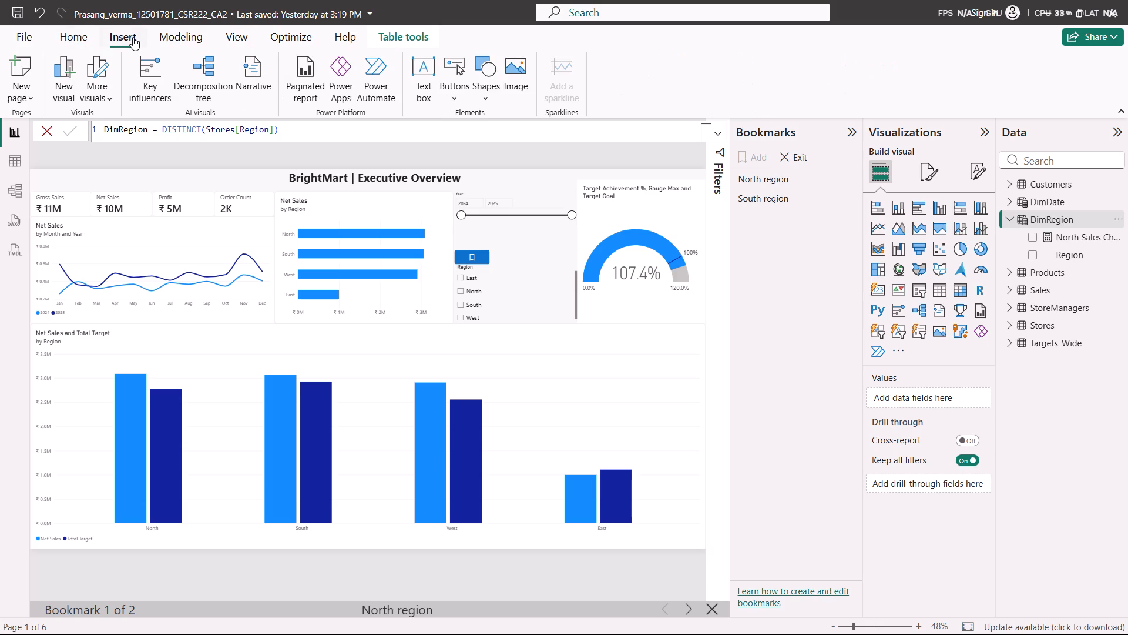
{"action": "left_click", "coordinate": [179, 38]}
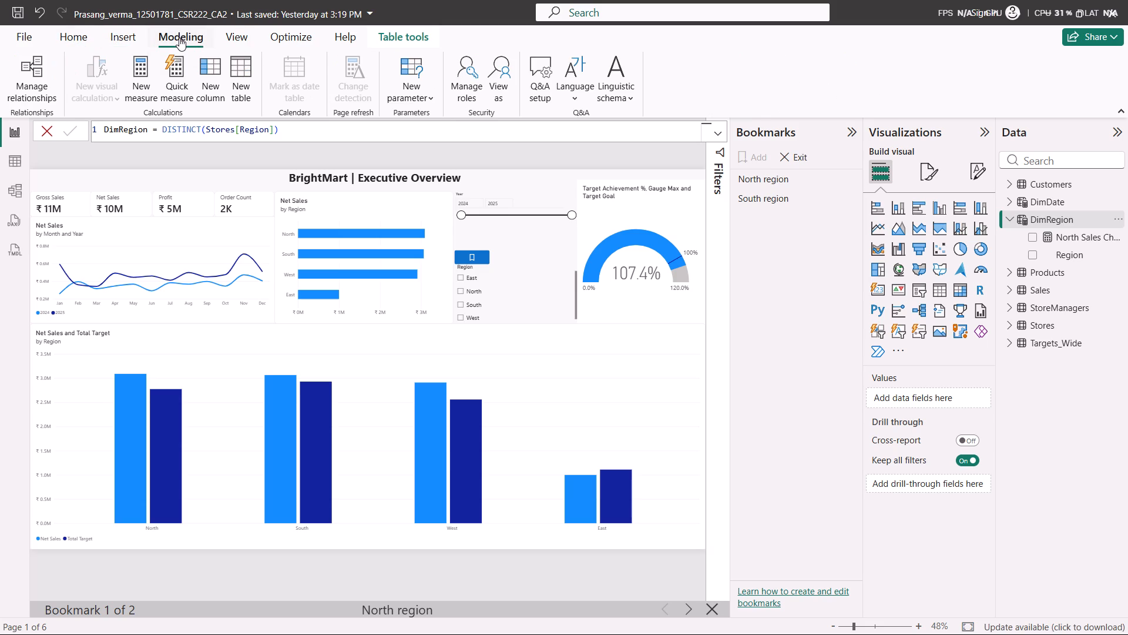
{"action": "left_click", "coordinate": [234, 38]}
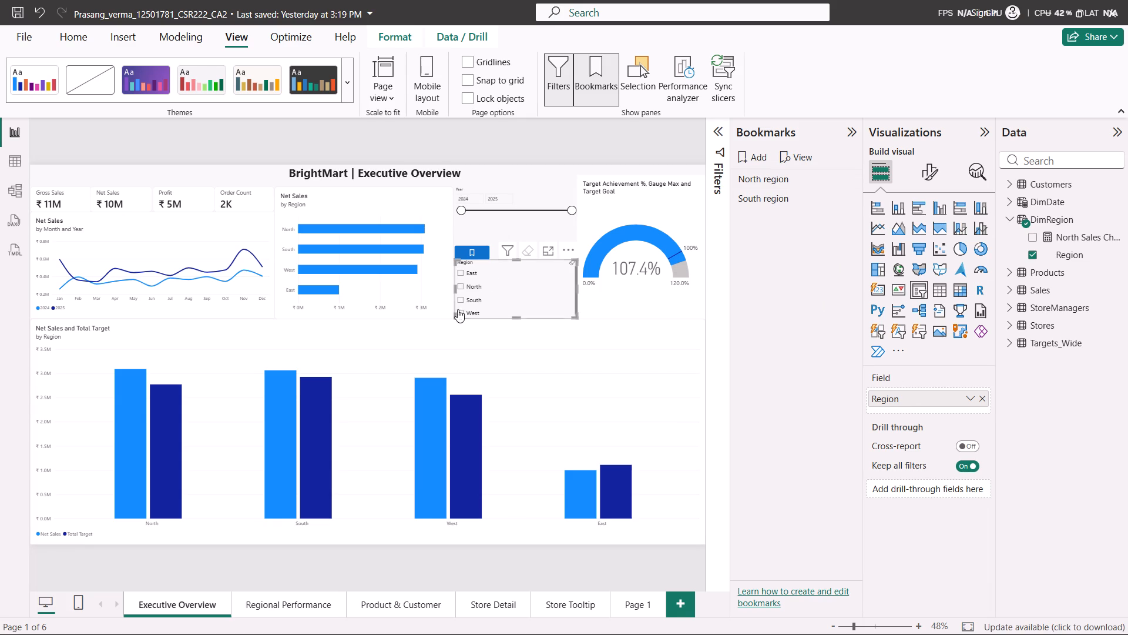
Filter the Executive Overview page to the East region and add a bookmark of that view.
{"action": "left_click", "coordinate": [461, 274]}
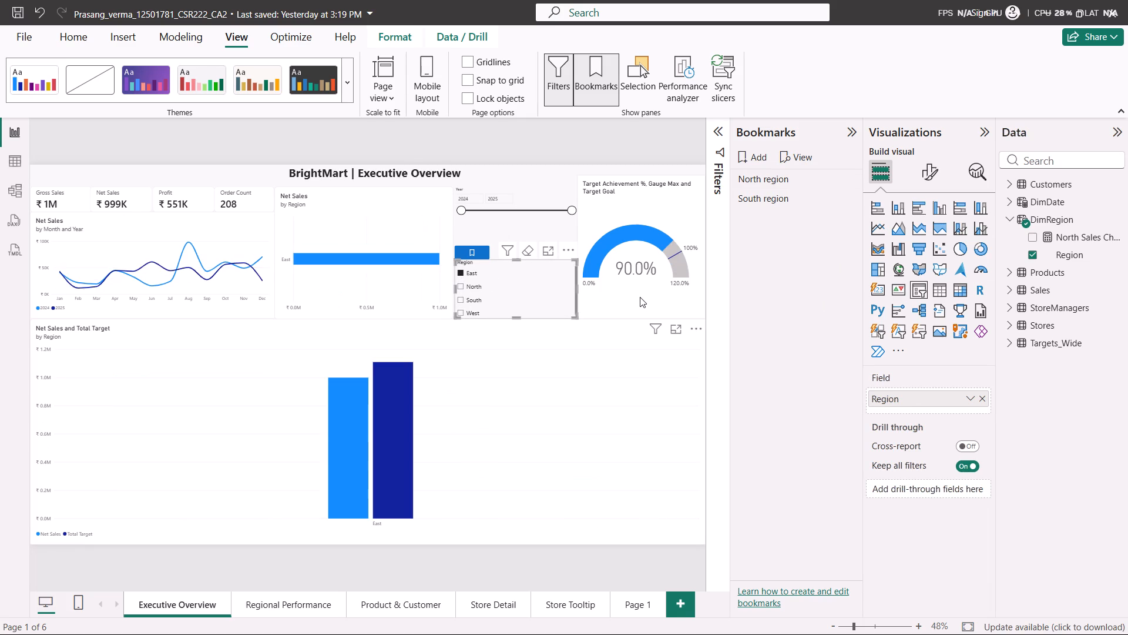
{"action": "left_click", "coordinate": [745, 157]}
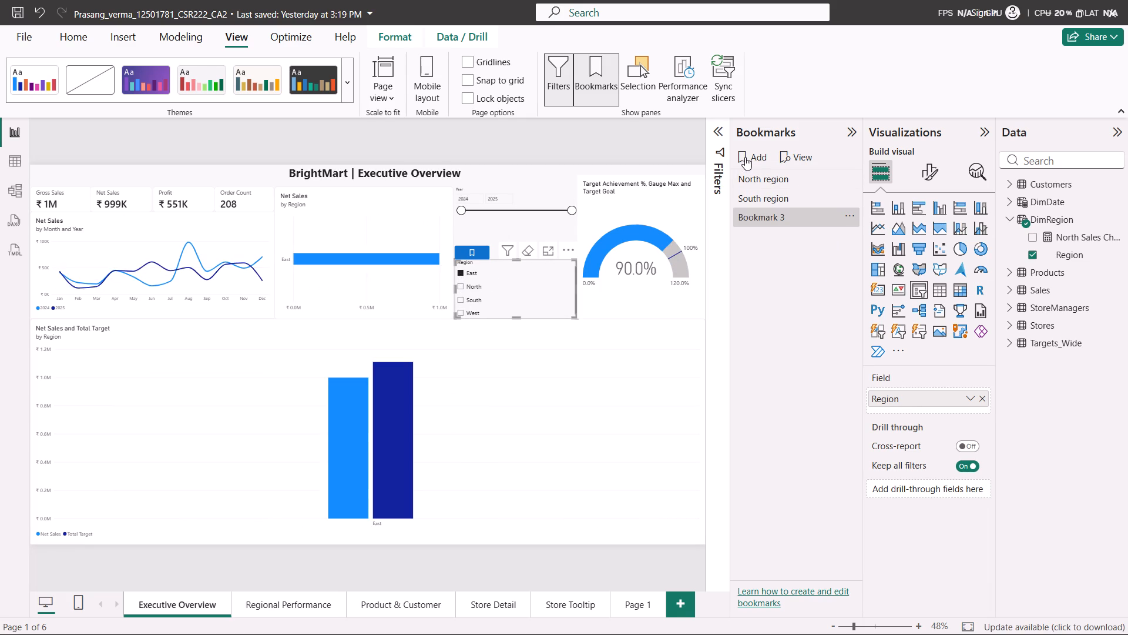
Rename the new bookmark of the East-filtered view as "East".
{"action": "right_click", "coordinate": [773, 213]}
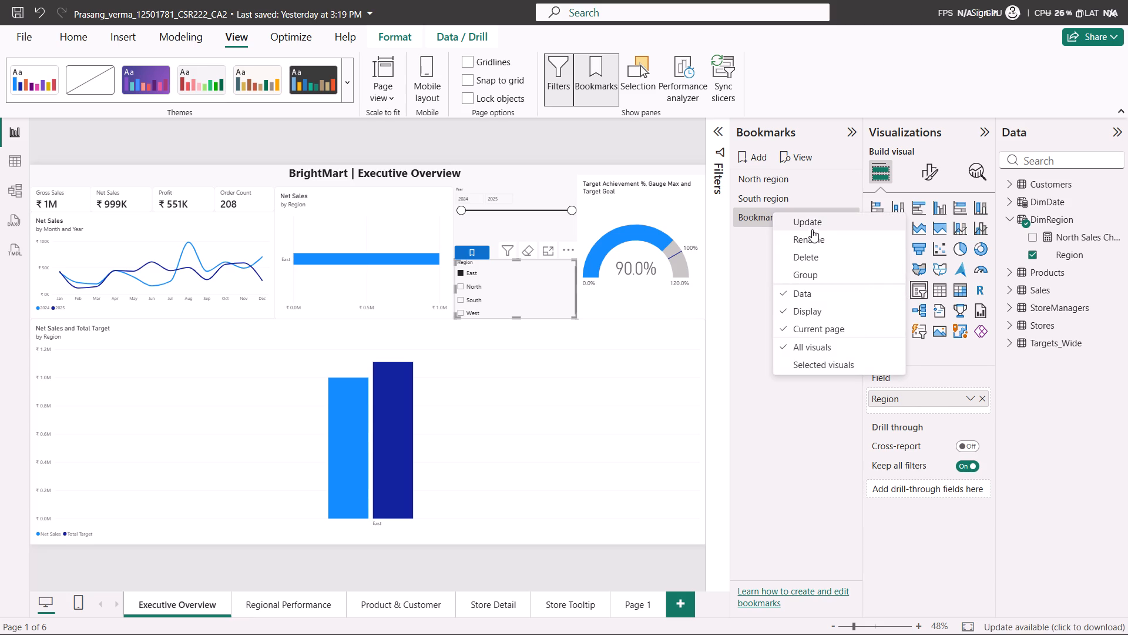
{"action": "left_click", "coordinate": [812, 231]}
{"action": "key", "text": "BackSpace"}
{"action": "key", "text": "BackSpace"}
{"action": "key", "text": "BackSpace"}
{"action": "key", "text": "BackSpace"}
{"action": "key", "text": "BackSpace"}
{"action": "key", "text": "BackSpace"}
{"action": "key", "text": "BackSpace"}
{"action": "key", "text": "BackSpace"}
{"action": "key", "text": "BackSpace"}
{"action": "key", "text": "BackSpace"}
{"action": "key", "text": "BackSpace"}
{"action": "key", "text": "BackSpace"}
{"action": "key", "text": "BackSpace"}
{"action": "key", "text": "BackSpace"}
{"action": "key", "text": "BackSpace"}
{"action": "key", "text": "BackSpace"}
{"action": "key", "text": "BackSpace"}
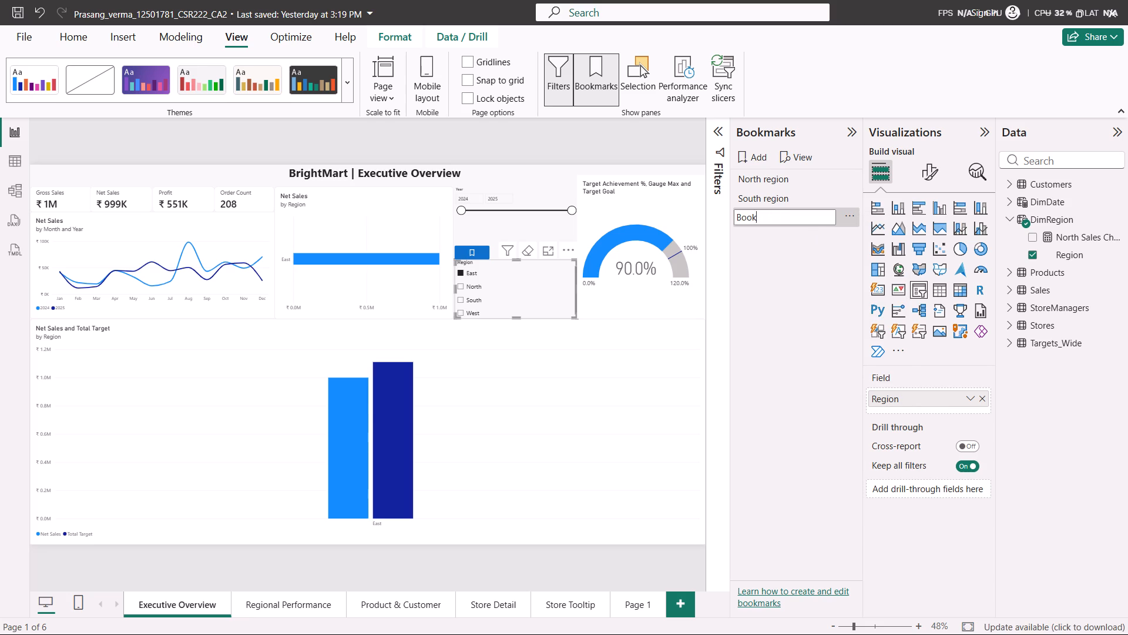
{"action": "type", "text": "East"}
{"action": "key", "text": "Return"}
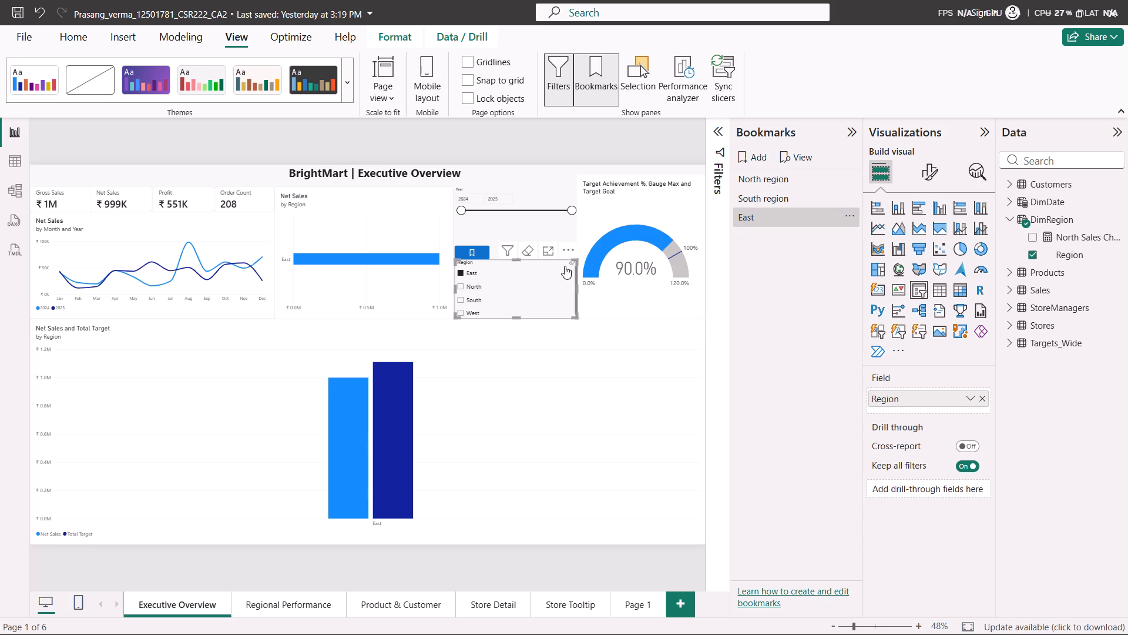
Select North in the Region slicer on the Executive Overview page.
{"action": "left_click", "coordinate": [479, 286]}
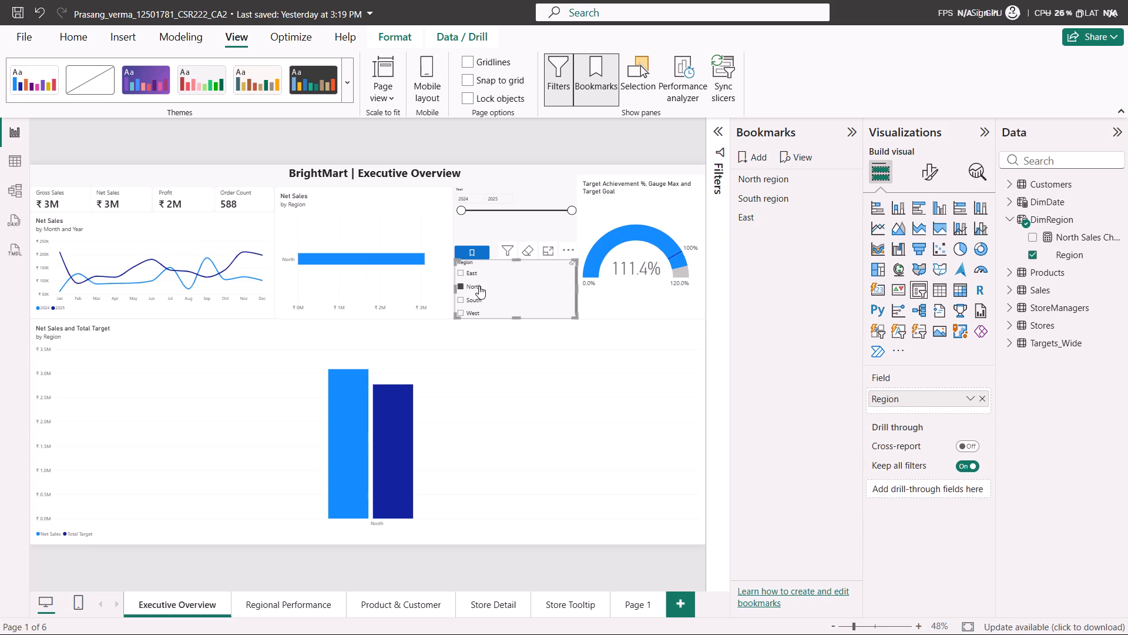
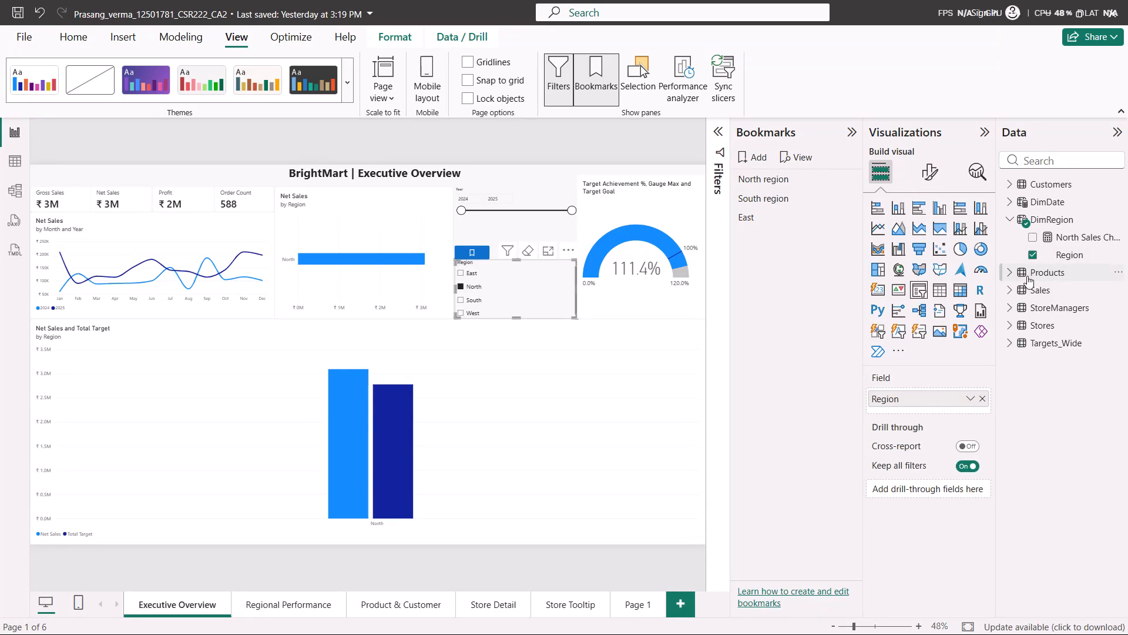
Expand the Sales table in the data model and look through its fields and measures.
{"action": "left_click", "coordinate": [1009, 286]}
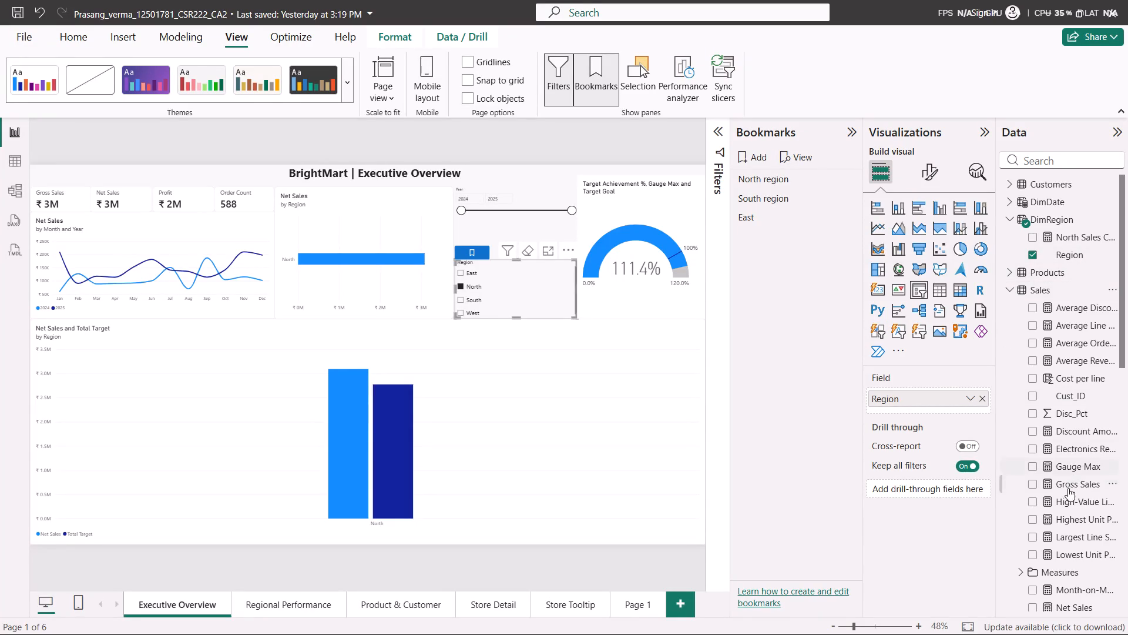
{"action": "scroll", "coordinate": [1063, 497], "scroll_direction": "down", "scroll_amount": 1}
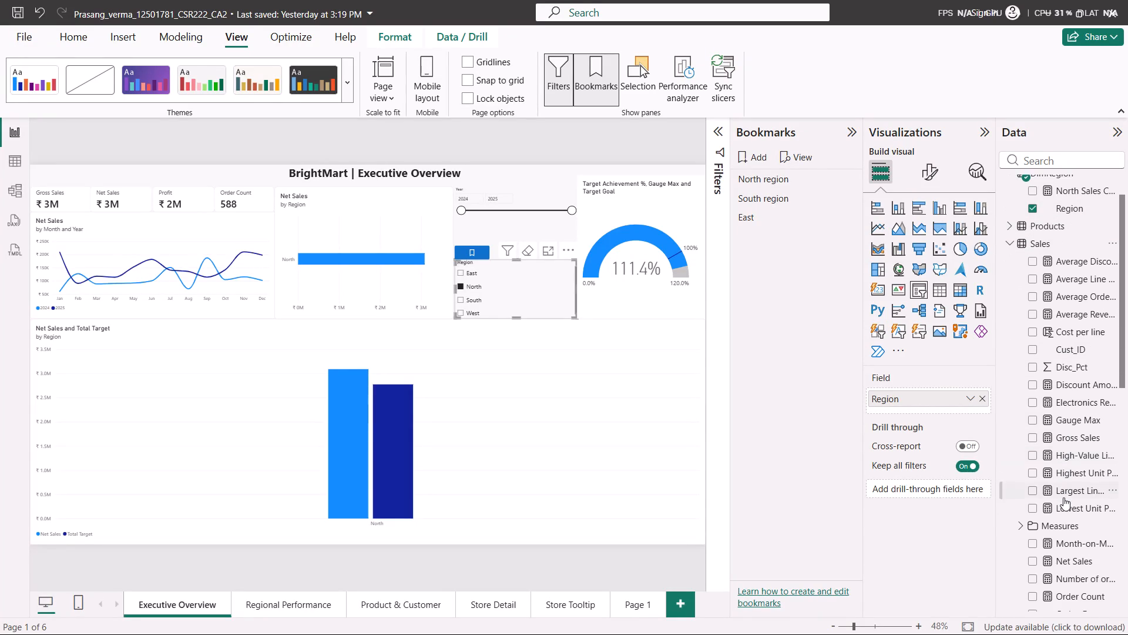
{"action": "scroll", "coordinate": [1063, 497], "scroll_direction": "down", "scroll_amount": 2}
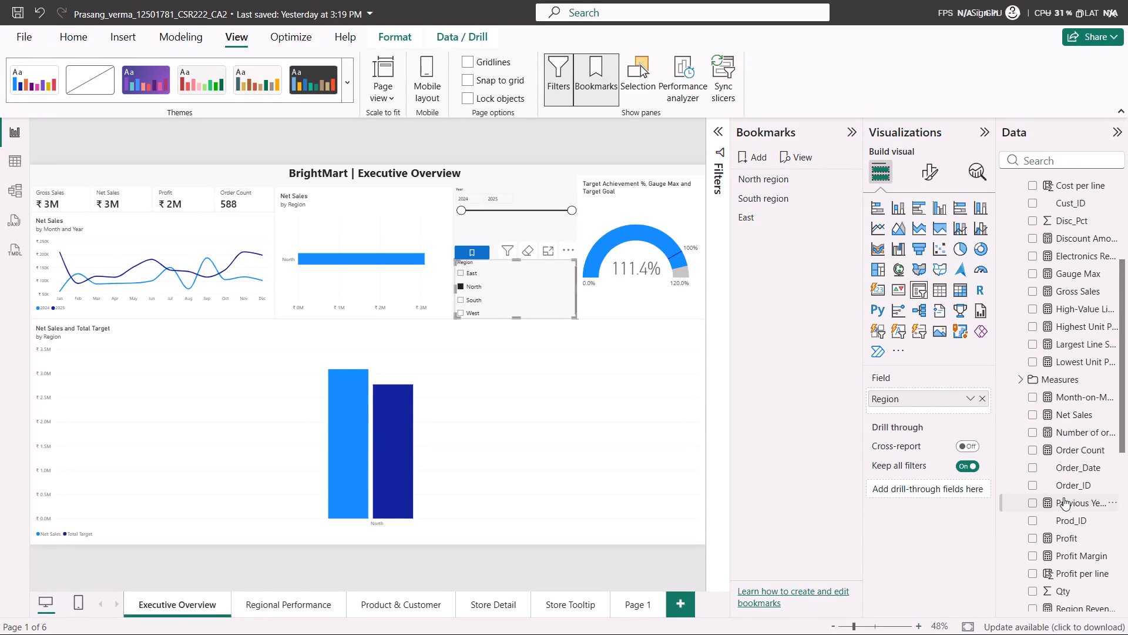
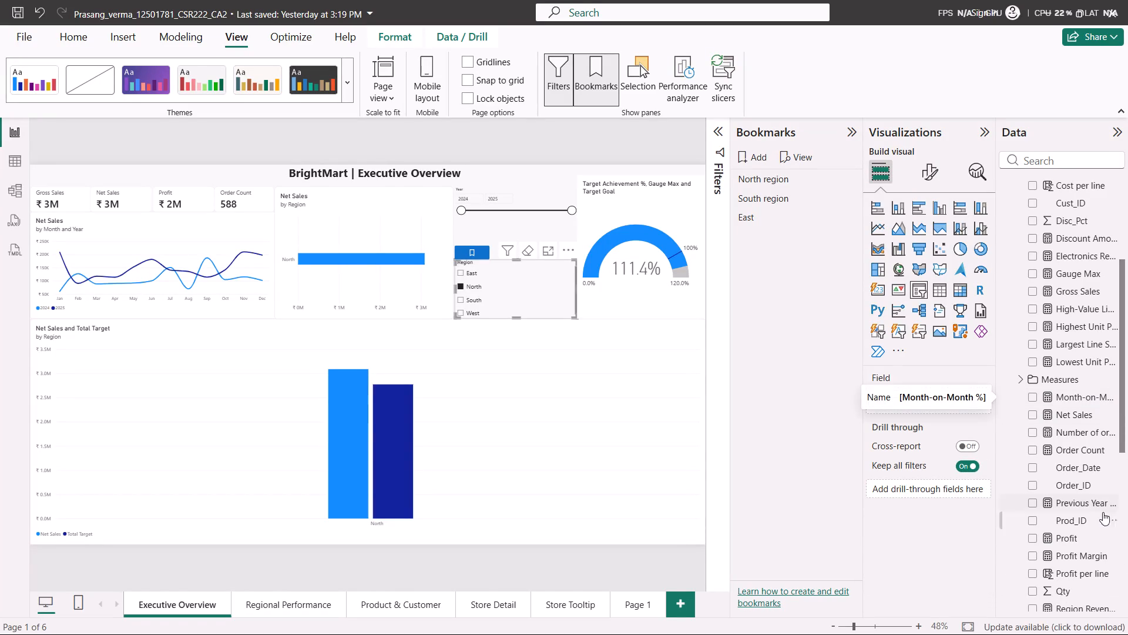
Look through the remaining fields and measures of the Sales table and collapse the table.
{"action": "scroll", "coordinate": [1072, 548], "scroll_direction": "down", "scroll_amount": 3}
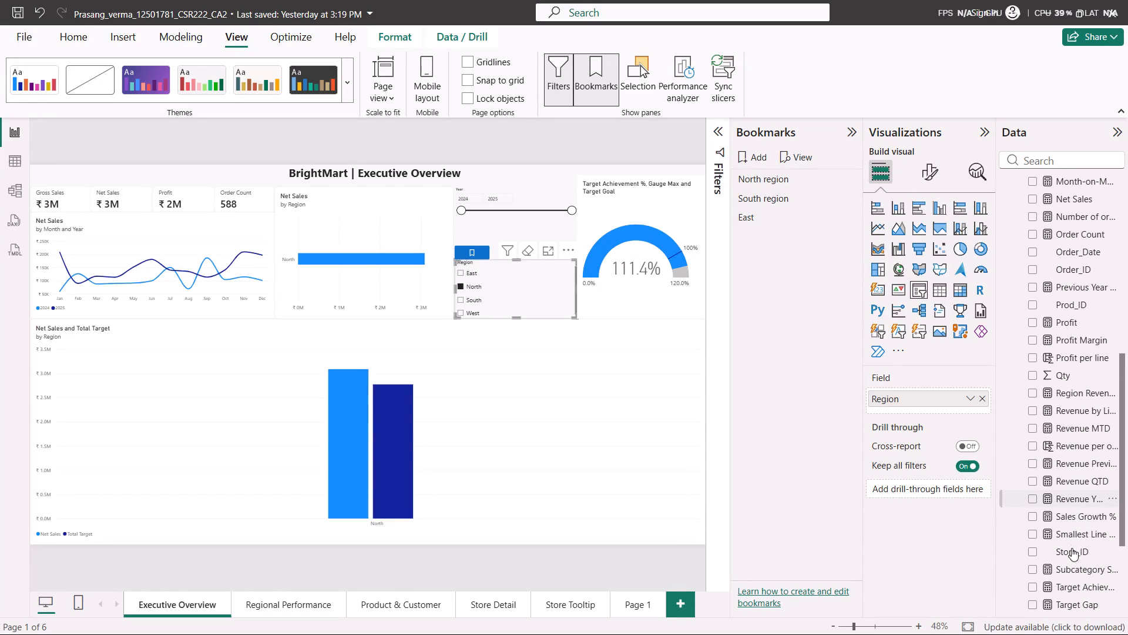
{"action": "scroll", "coordinate": [1072, 548], "scroll_direction": "down", "scroll_amount": 1}
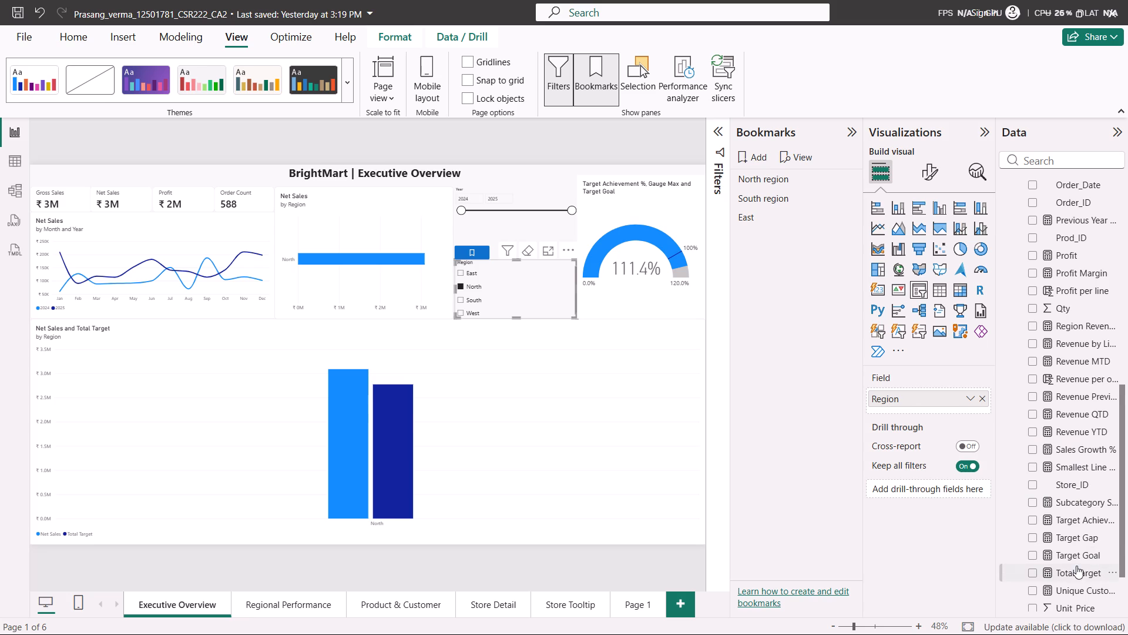
{"action": "scroll", "coordinate": [1076, 566], "scroll_direction": "down", "scroll_amount": 1}
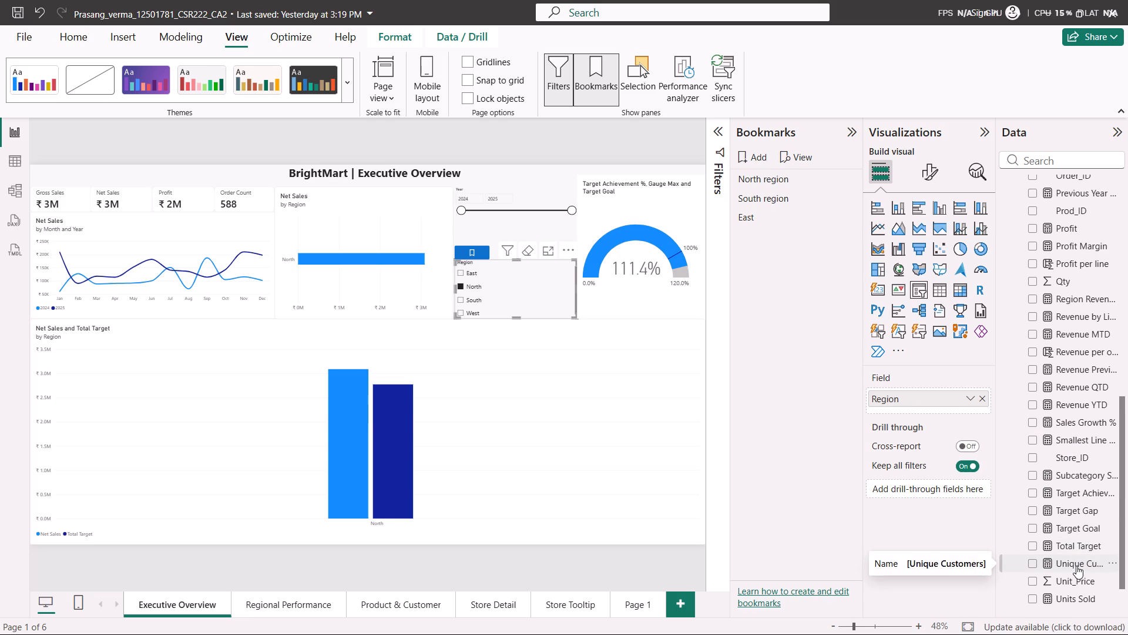
{"action": "left_click", "coordinate": [795, 379]}
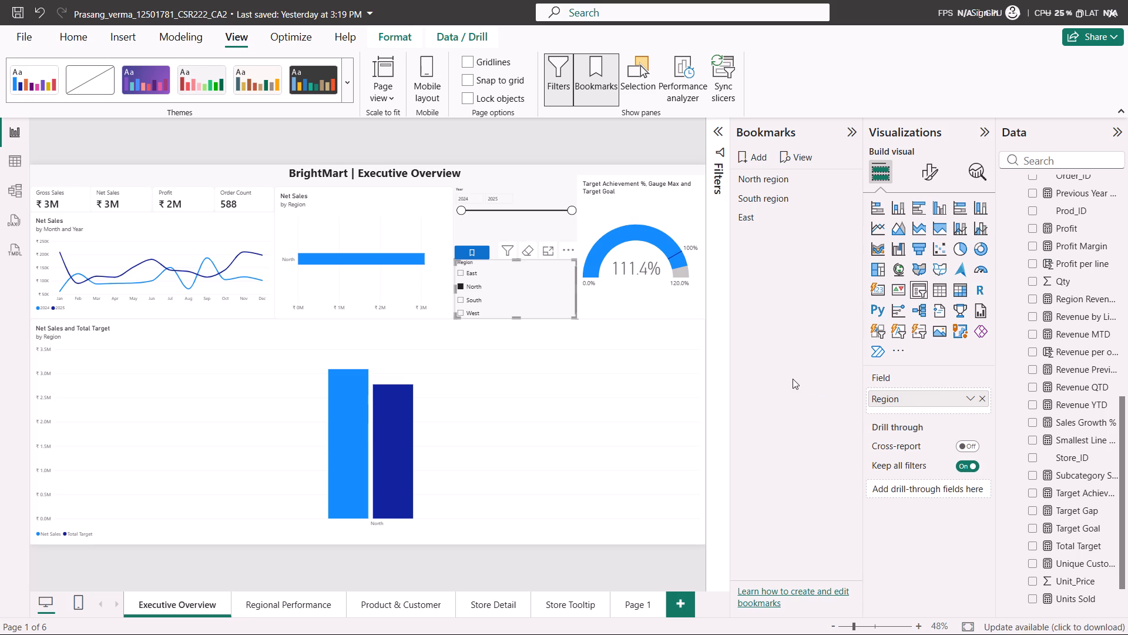
{"action": "scroll", "coordinate": [1045, 262], "scroll_direction": "up", "scroll_amount": 3}
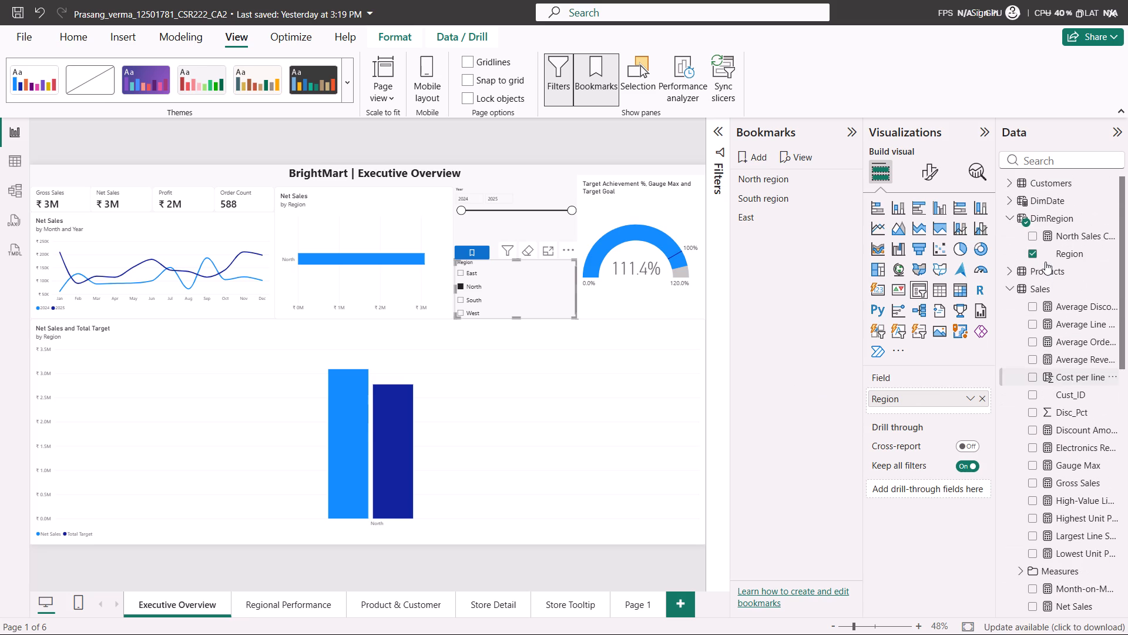
{"action": "scroll", "coordinate": [1045, 262], "scroll_direction": "up", "scroll_amount": 1}
{"action": "left_click", "coordinate": [1008, 289]}
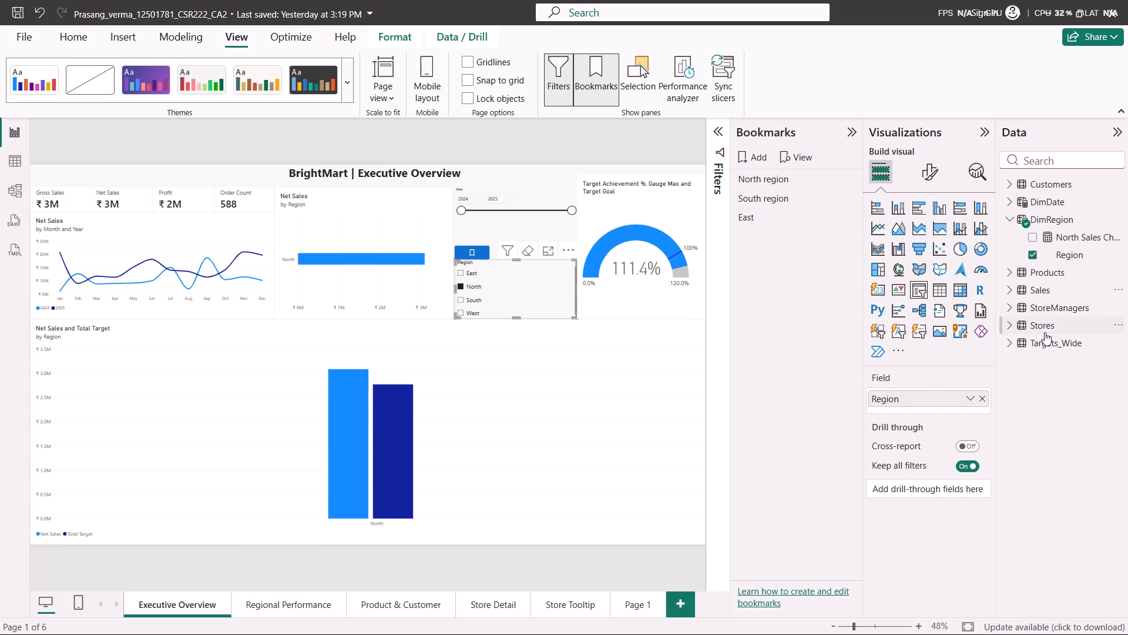
Remove the DimRegion Region field from the region slicer on the Executive Overview page.
{"action": "left_click", "coordinate": [1026, 222]}
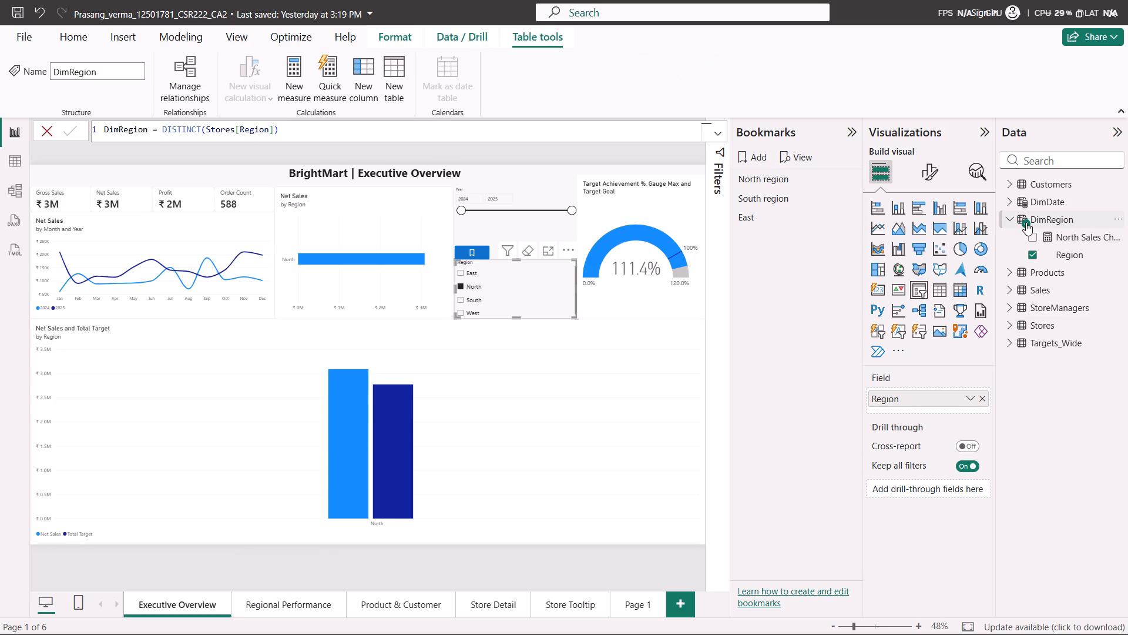
{"action": "left_click", "coordinate": [1032, 256]}
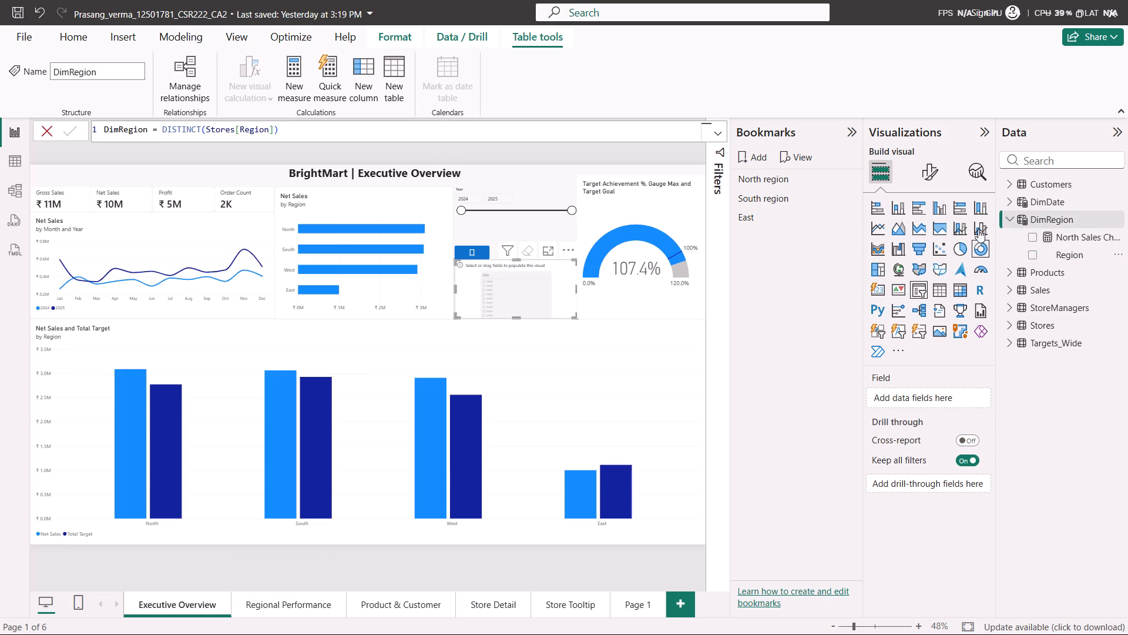
Collapse DimRegion, expand the Products table and its Category Hierarchy, and examine the Category field.
{"action": "left_click", "coordinate": [1011, 221]}
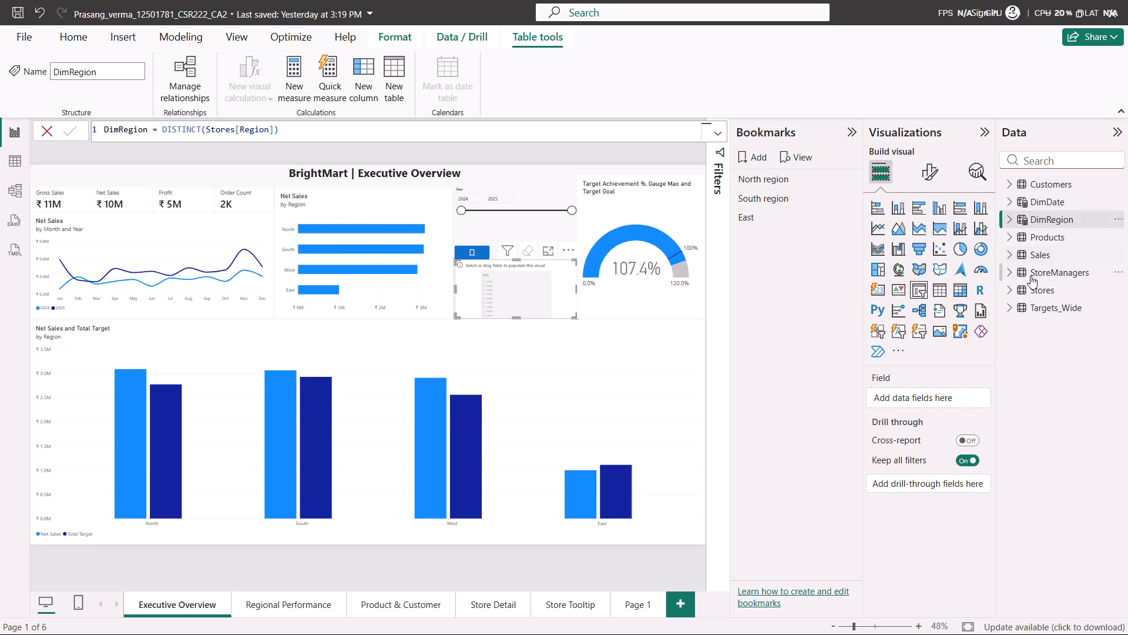
{"action": "left_click", "coordinate": [1011, 236]}
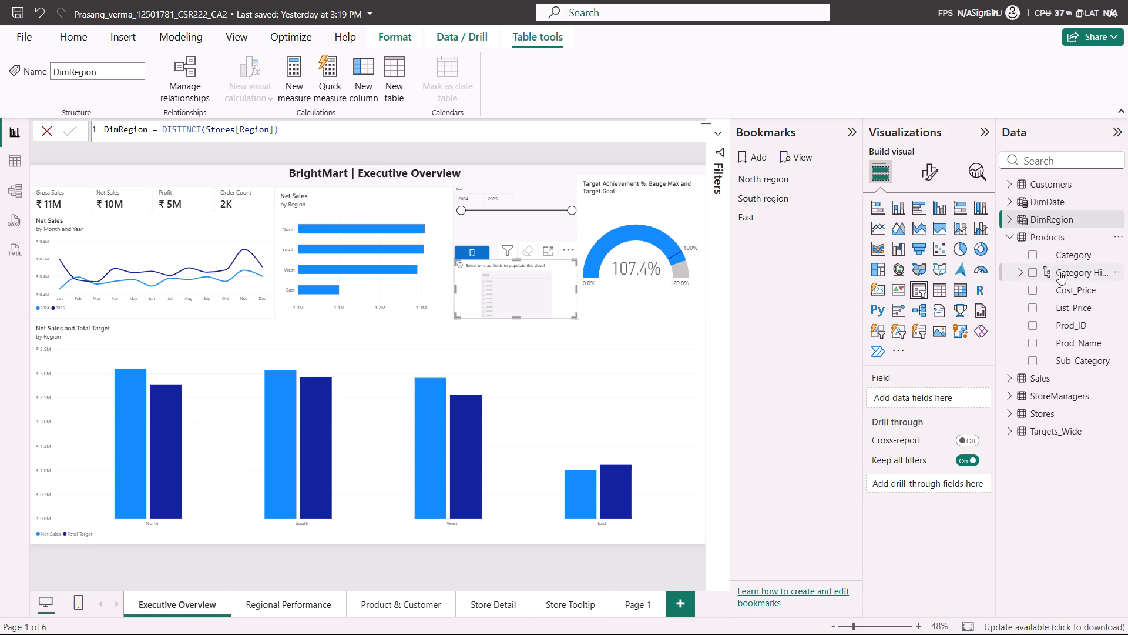
{"action": "left_click", "coordinate": [1023, 272]}
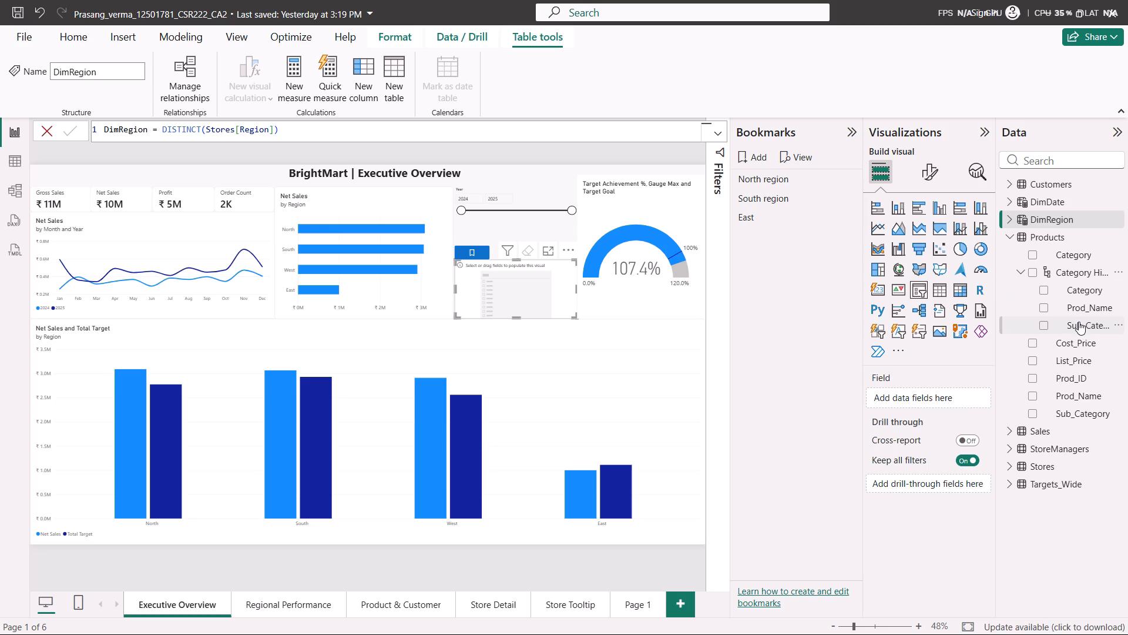
{"action": "left_click", "coordinate": [1085, 292]}
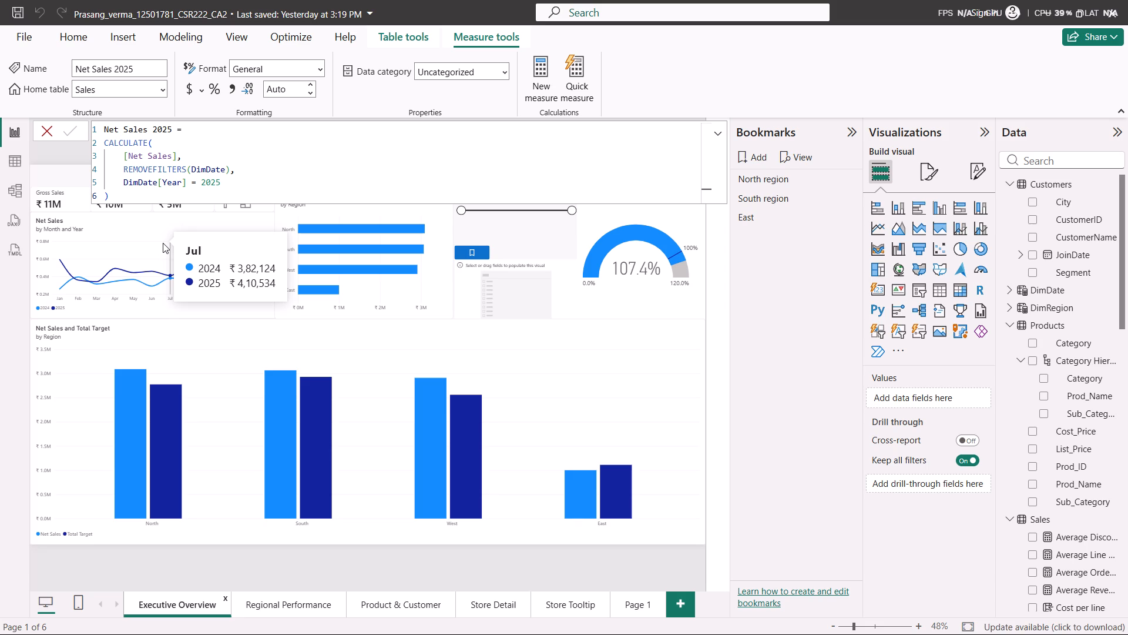
{"action": "left_click", "coordinate": [253, 607]}
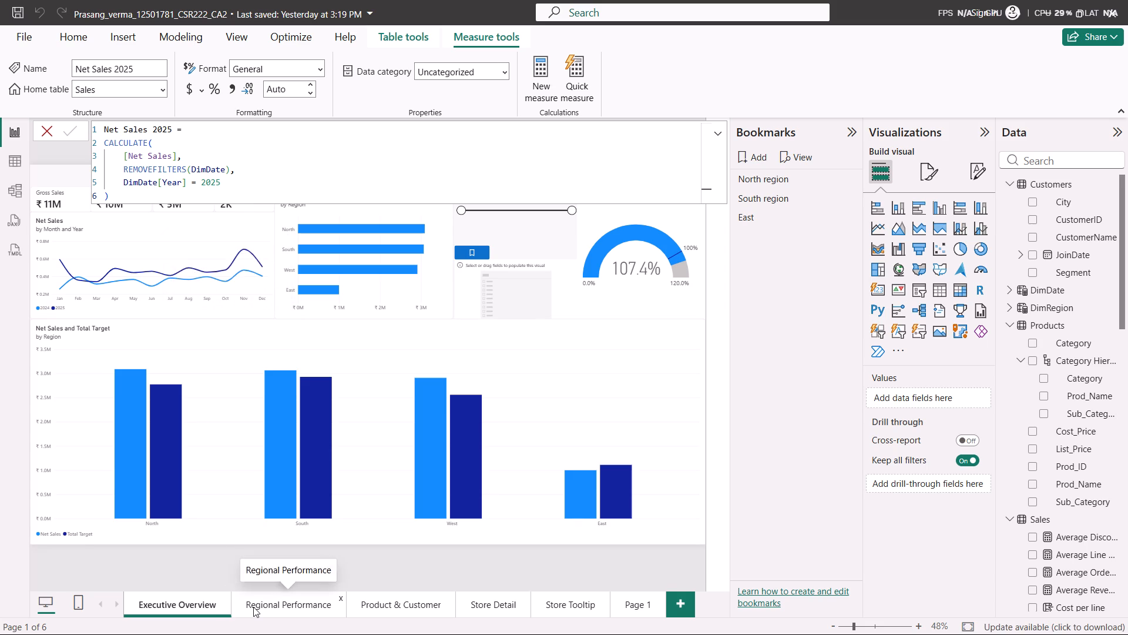
{"action": "left_click", "coordinate": [415, 603]}
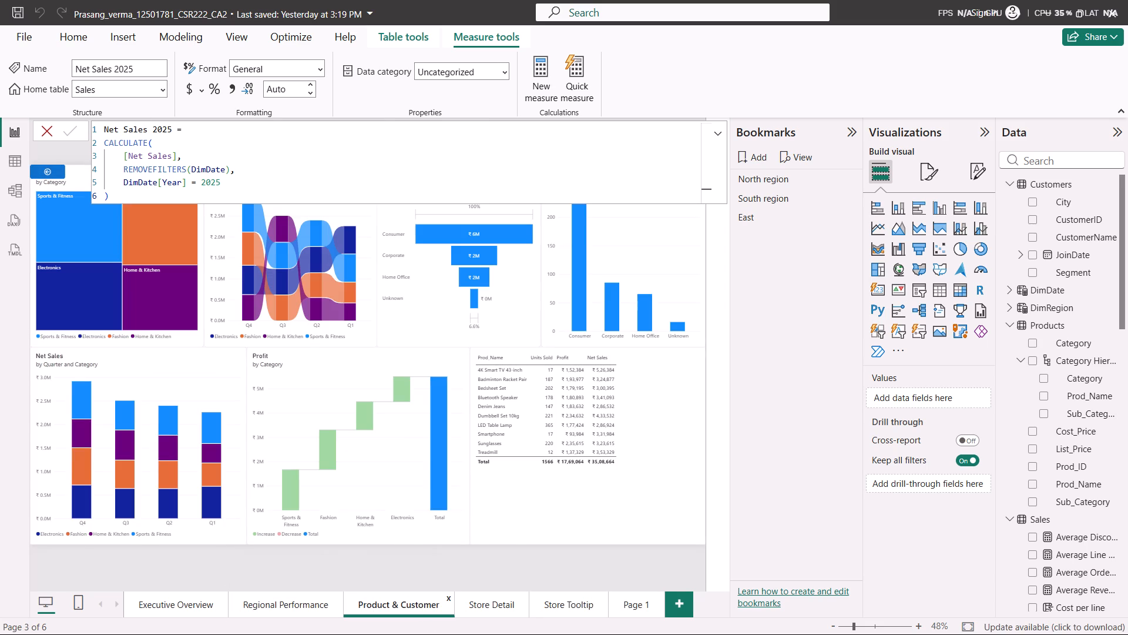
{"action": "left_click", "coordinate": [81, 148]}
{"action": "left_click", "coordinate": [713, 137]}
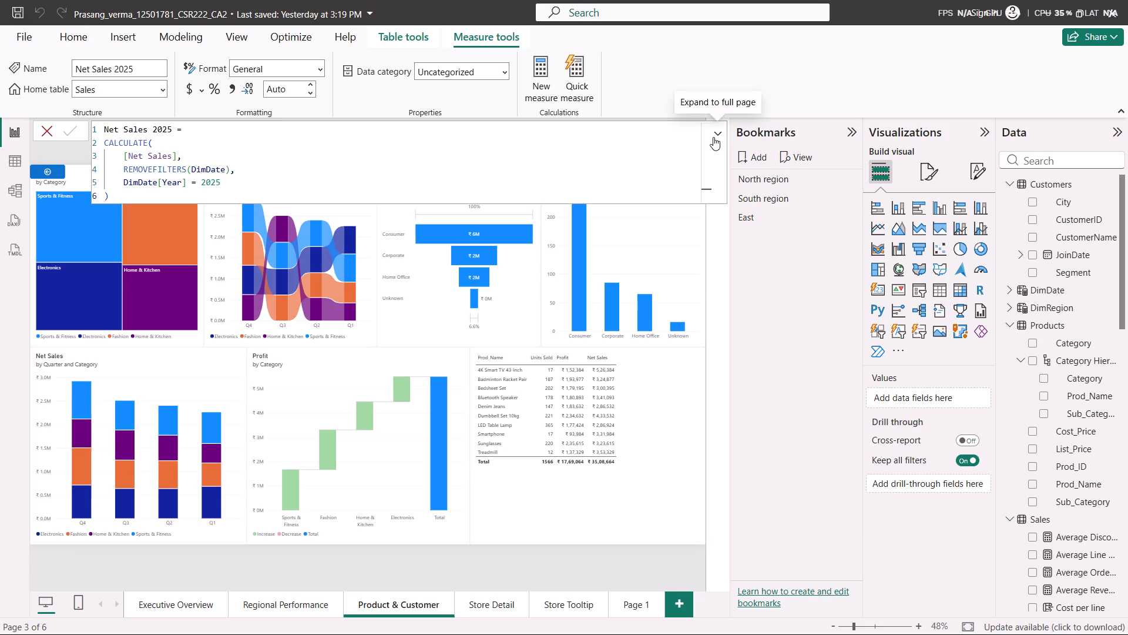
{"action": "left_click", "coordinate": [713, 137]}
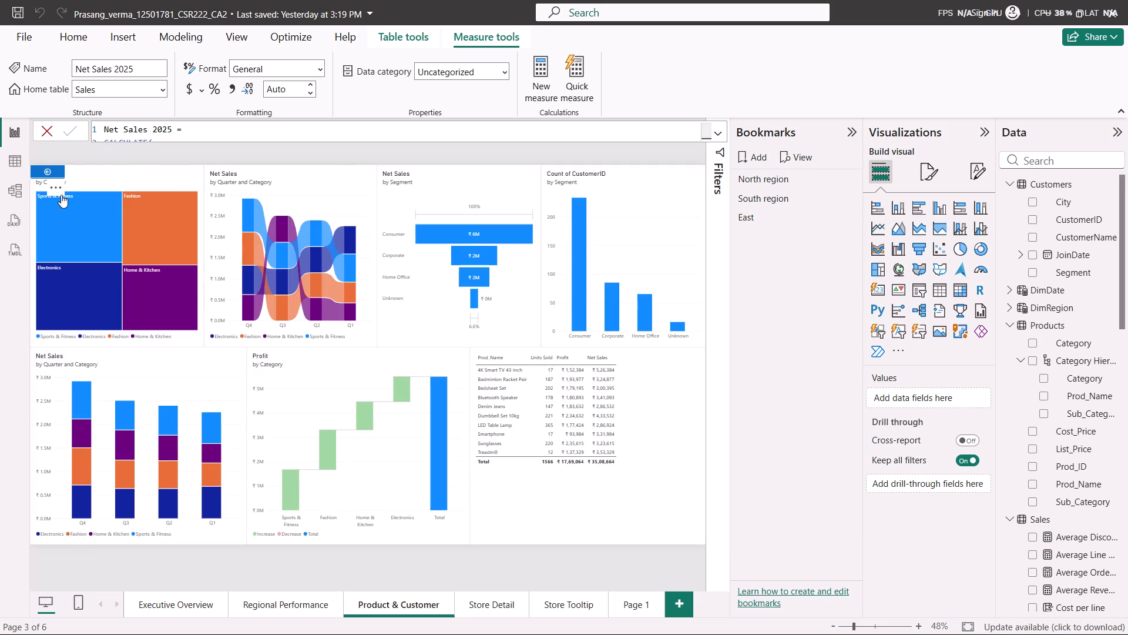
{"action": "right_click", "coordinate": [69, 219]}
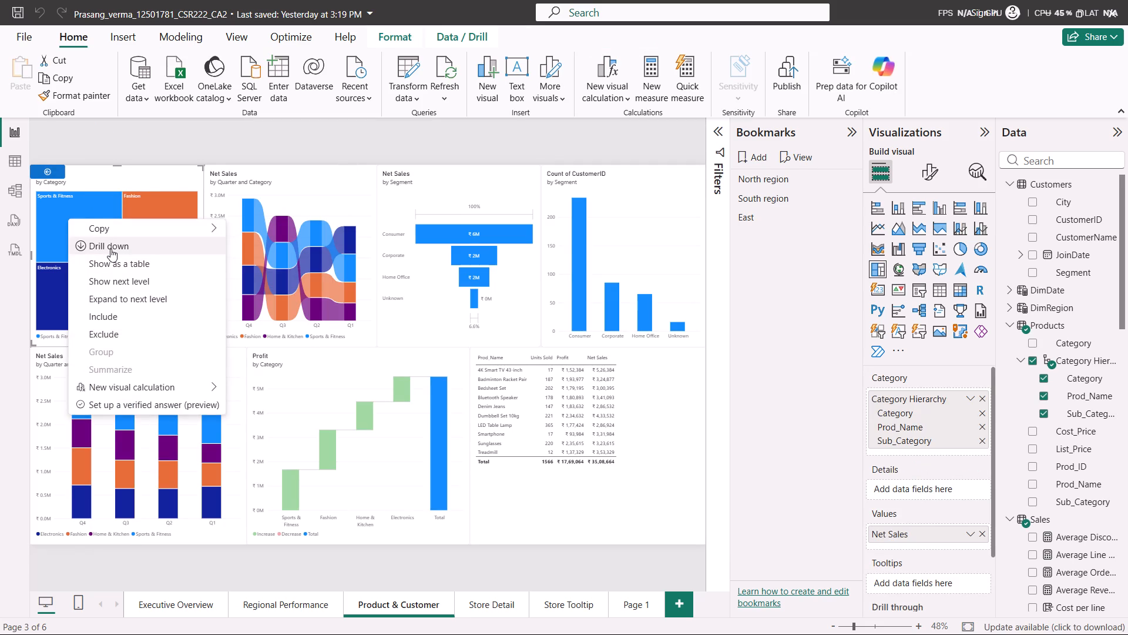
{"action": "left_click", "coordinate": [110, 249]}
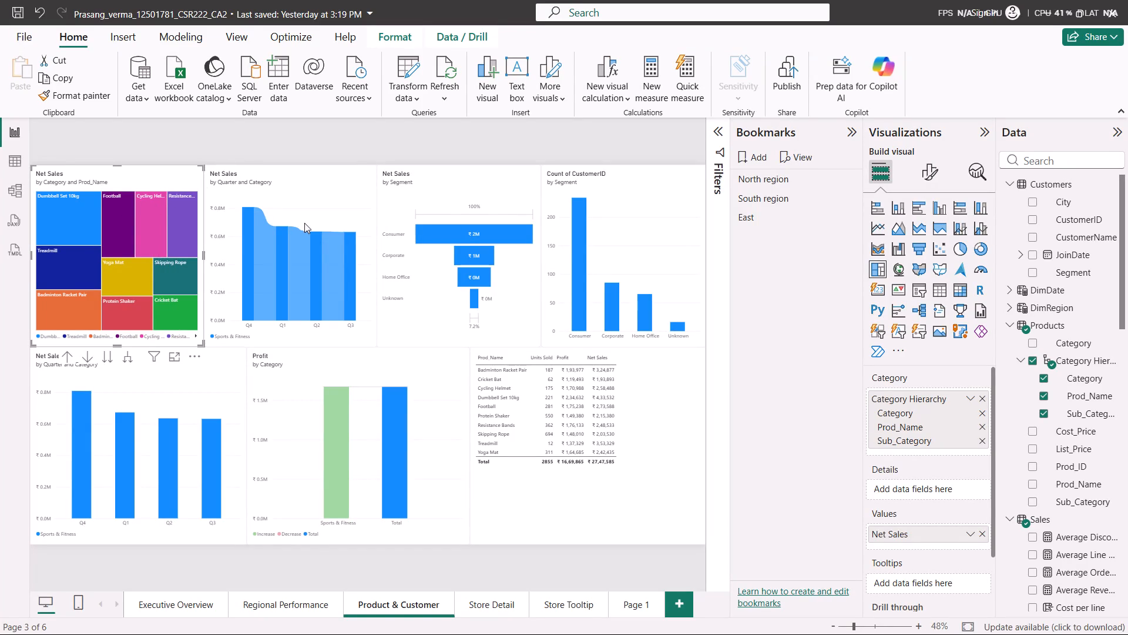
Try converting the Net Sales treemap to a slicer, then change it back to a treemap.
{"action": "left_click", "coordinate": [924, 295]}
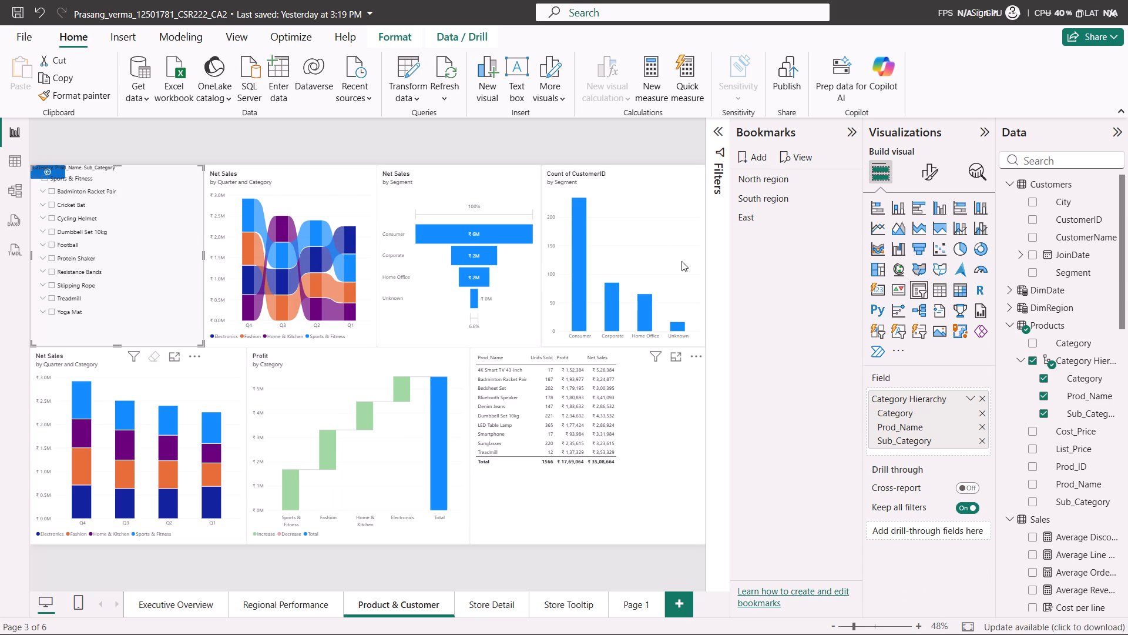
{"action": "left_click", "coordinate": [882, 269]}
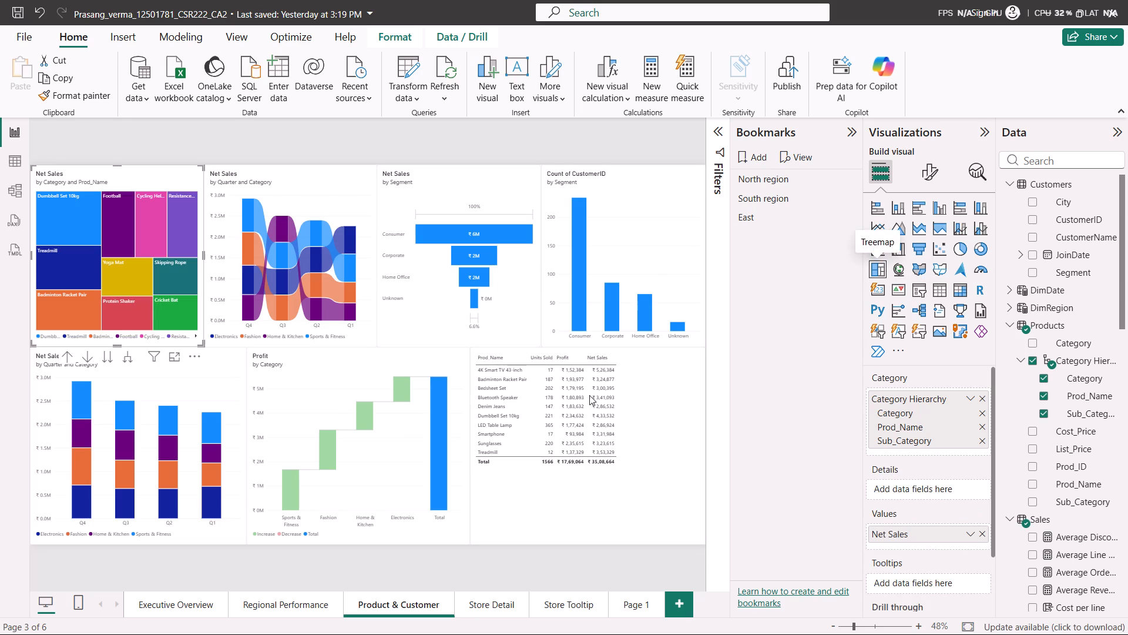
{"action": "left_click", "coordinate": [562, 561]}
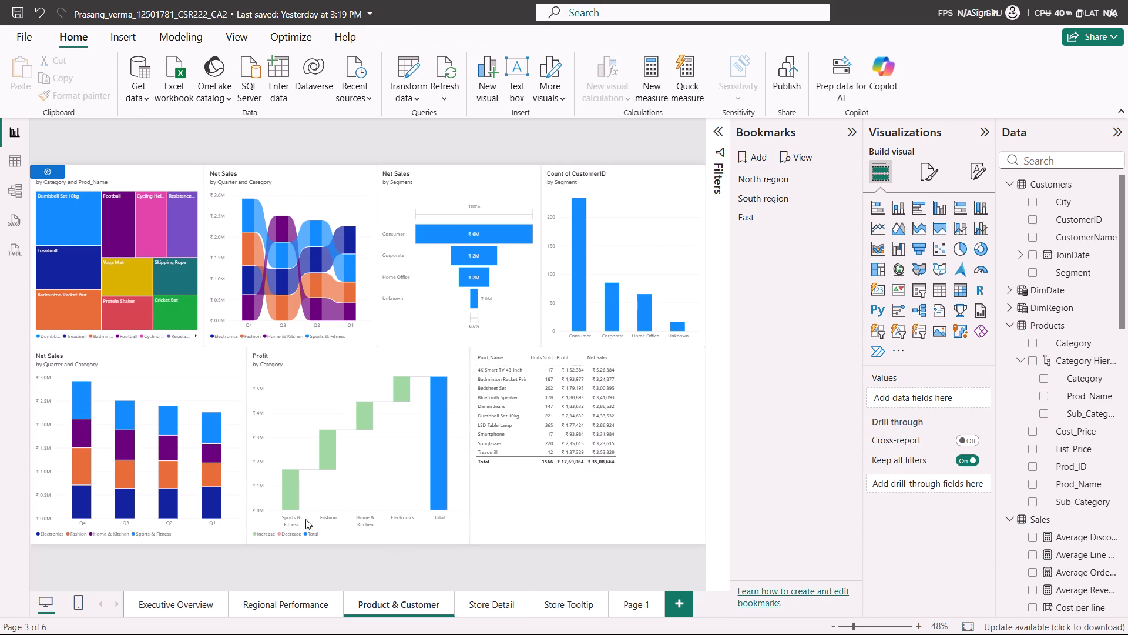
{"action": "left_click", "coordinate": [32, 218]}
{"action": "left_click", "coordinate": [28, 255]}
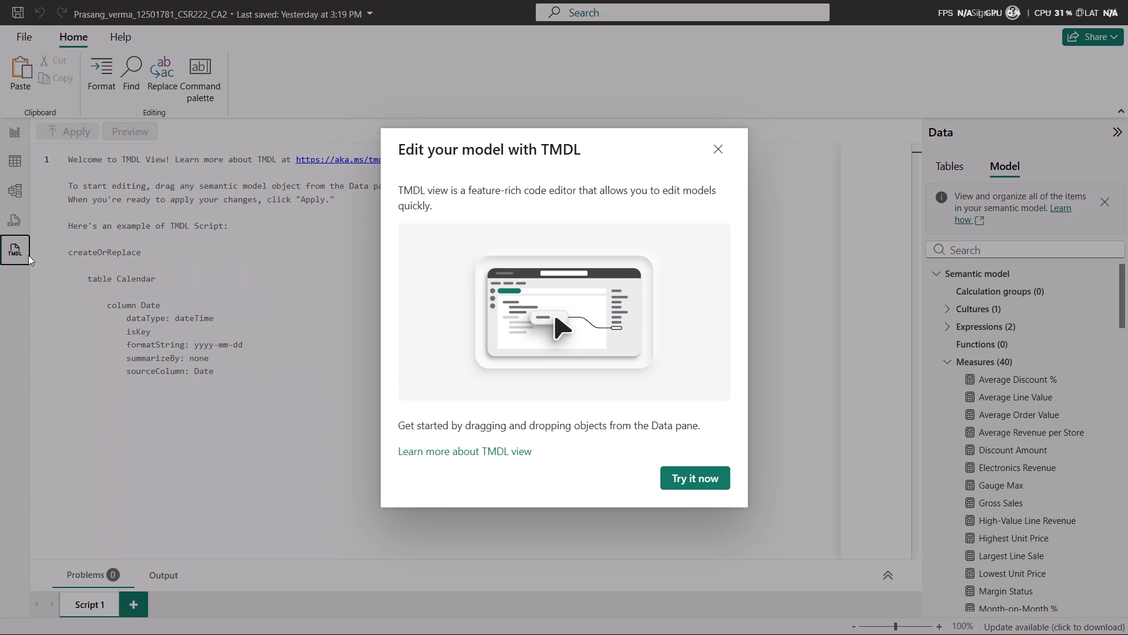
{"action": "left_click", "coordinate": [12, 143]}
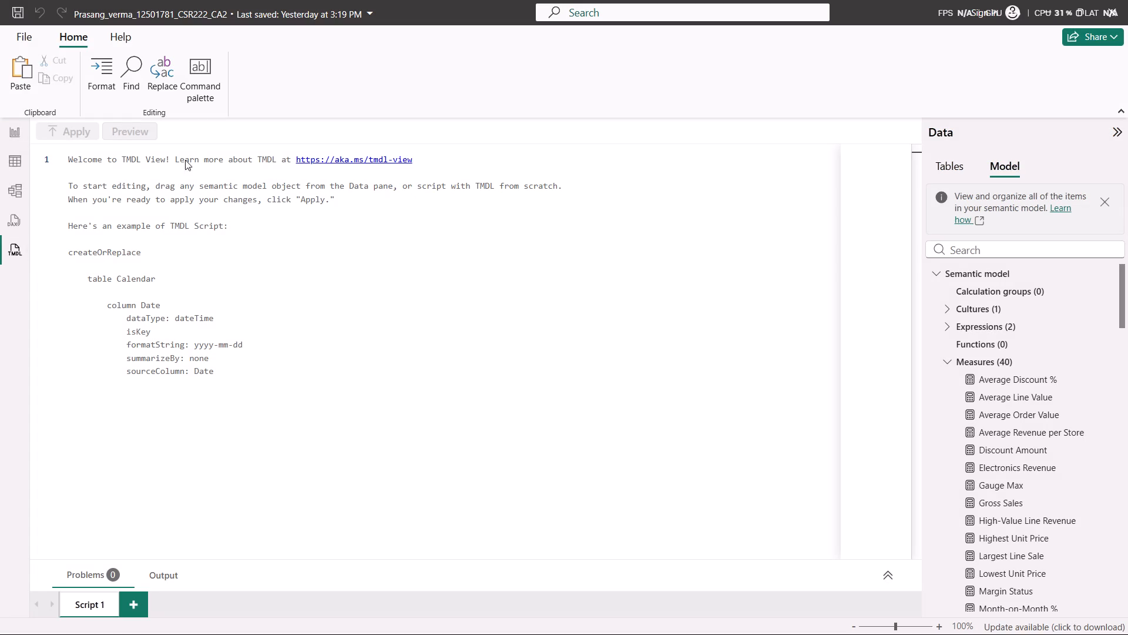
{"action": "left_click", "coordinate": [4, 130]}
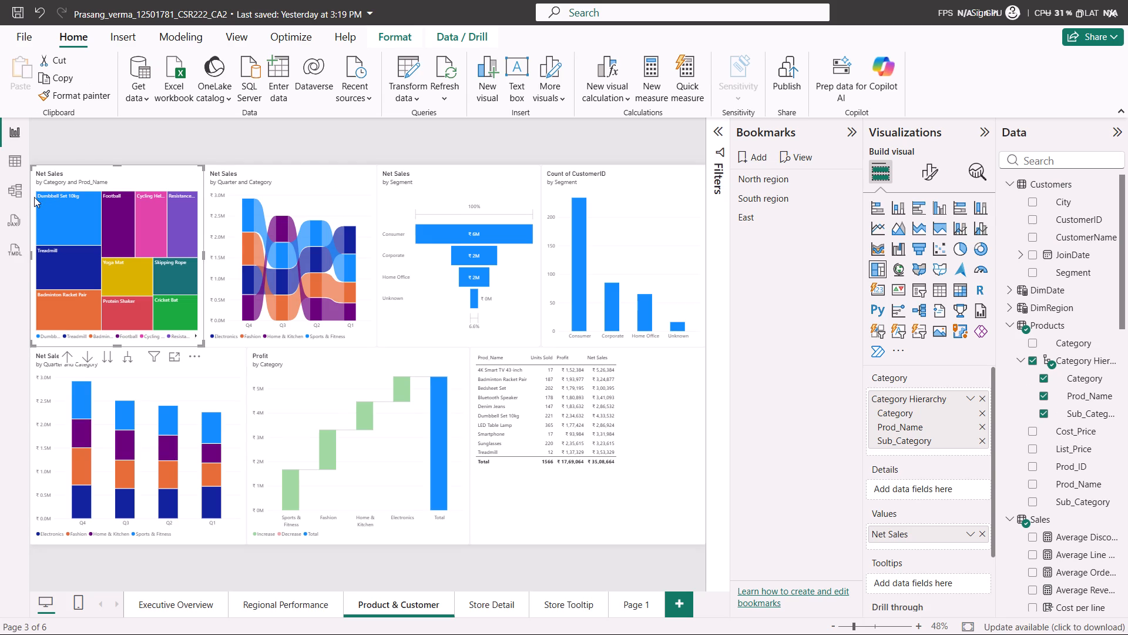
Narrow the Net Sales treemap by moving its left edge inward, freeing space beside it for another visual.
{"action": "left_click_drag", "start_coordinate": [30, 254], "coordinate": [72, 240]}
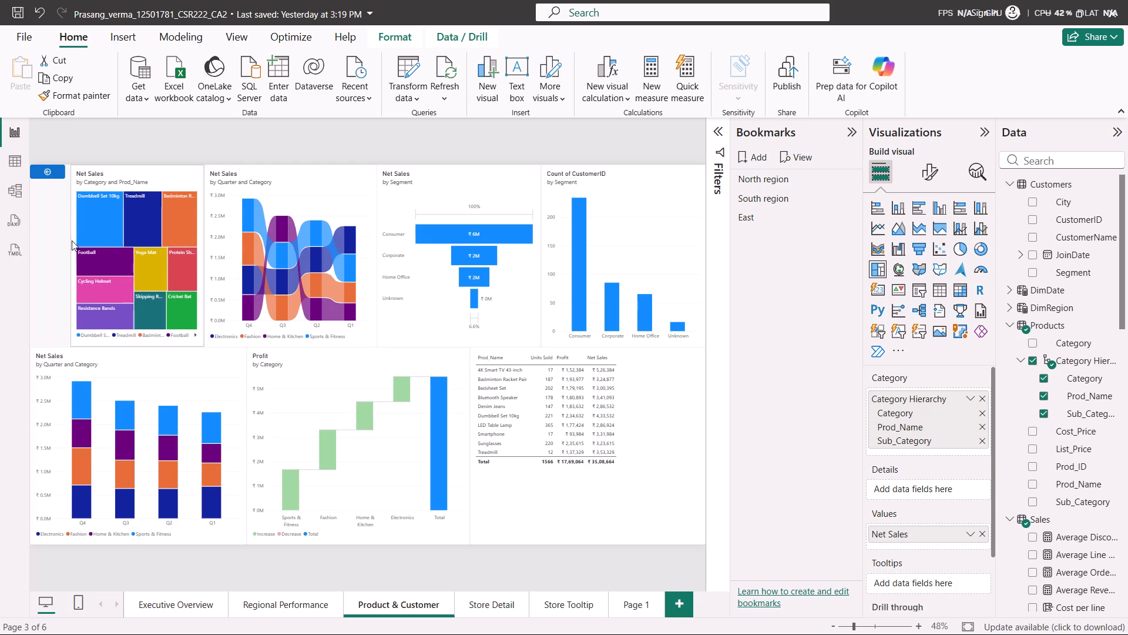
{"action": "left_click_drag", "start_coordinate": [72, 240], "coordinate": [89, 236]}
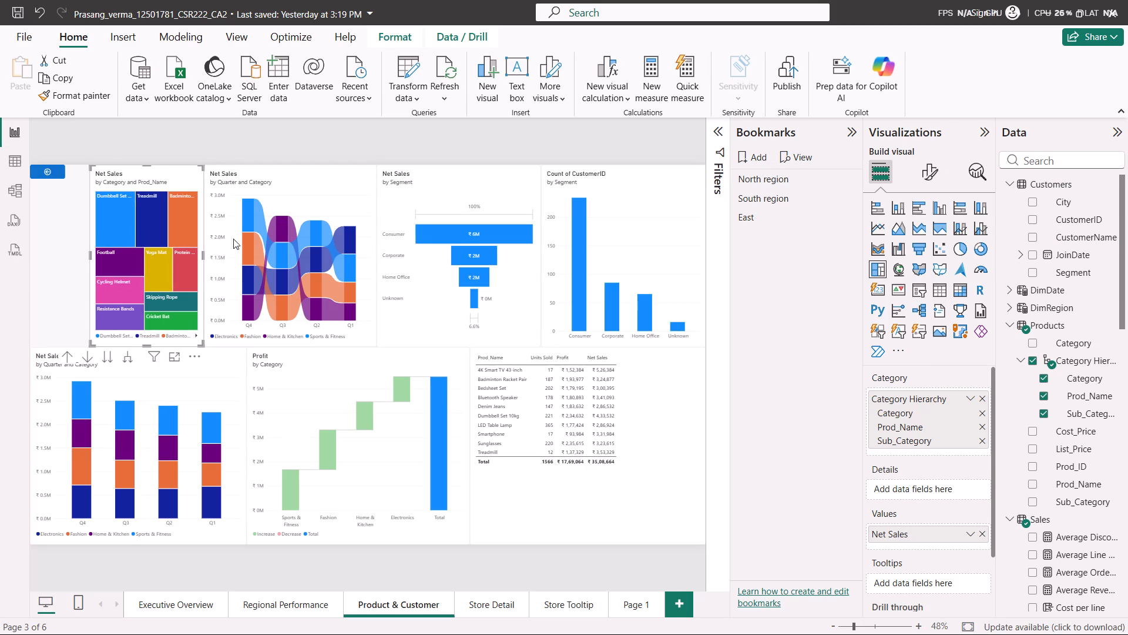
Insert an empty slicer in the free space to the left of the Net Sales treemap.
{"action": "left_click", "coordinate": [69, 242]}
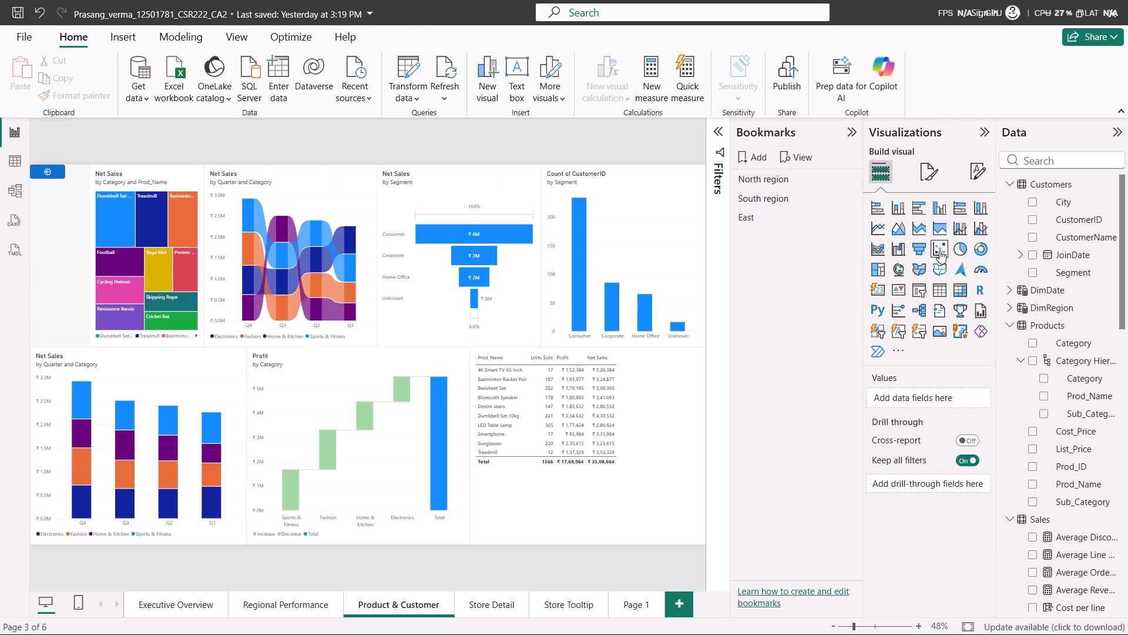
{"action": "left_click", "coordinate": [922, 294]}
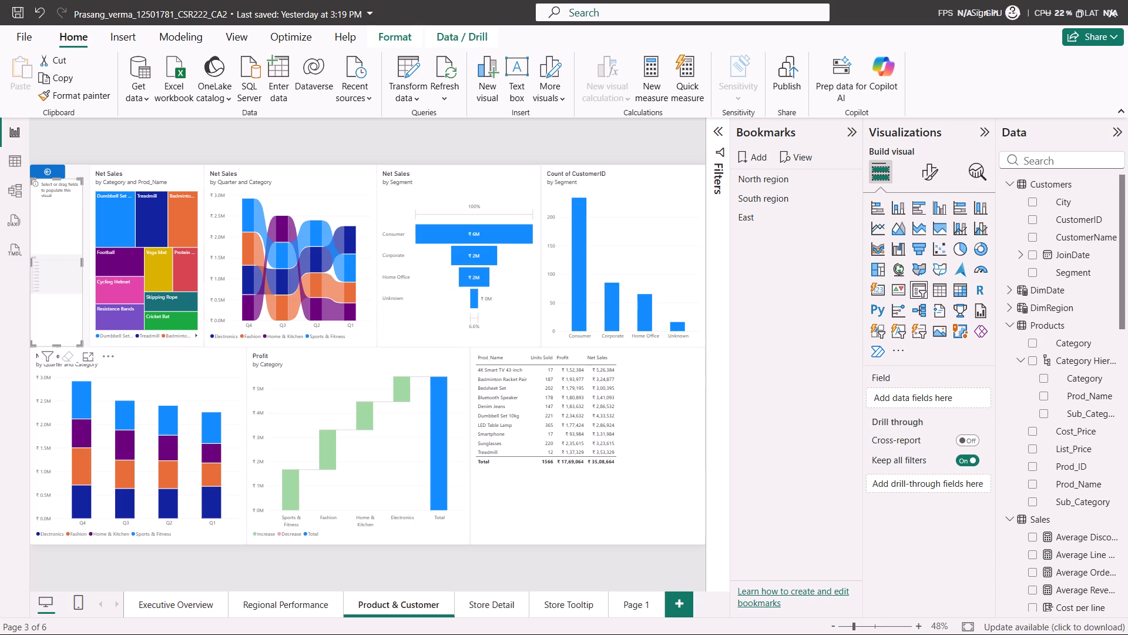
Add the Year field from the DimDate table to the empty slicer beside the Net Sales treemap.
{"action": "left_click", "coordinate": [50, 229]}
{"action": "scroll", "coordinate": [1050, 417], "scroll_direction": "down", "scroll_amount": 5}
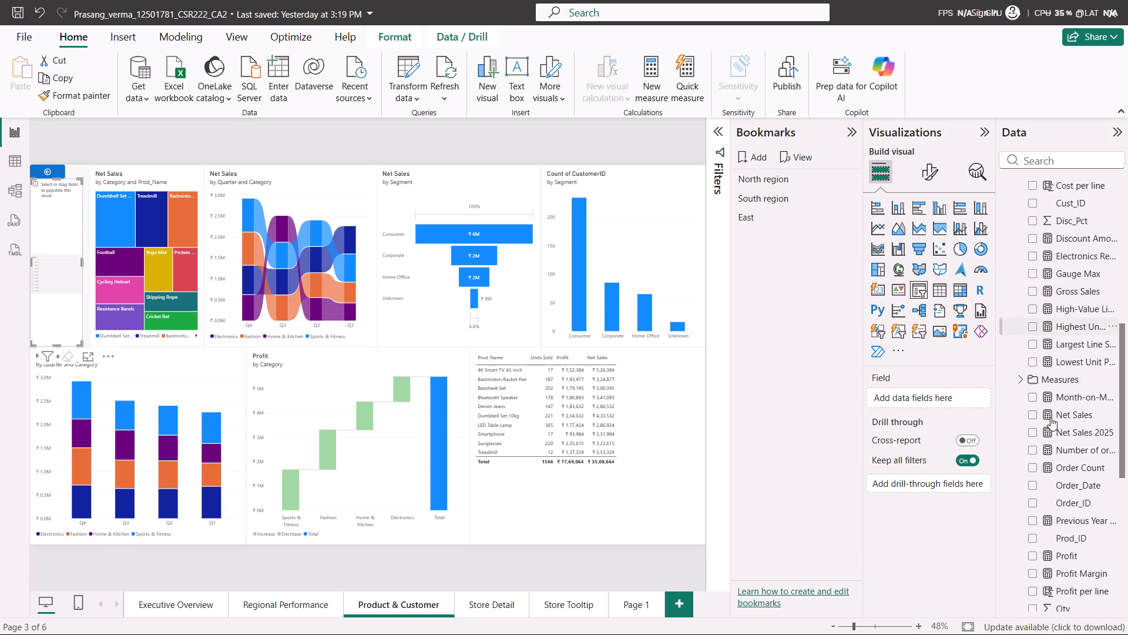
{"action": "scroll", "coordinate": [1050, 417], "scroll_direction": "down", "scroll_amount": 1}
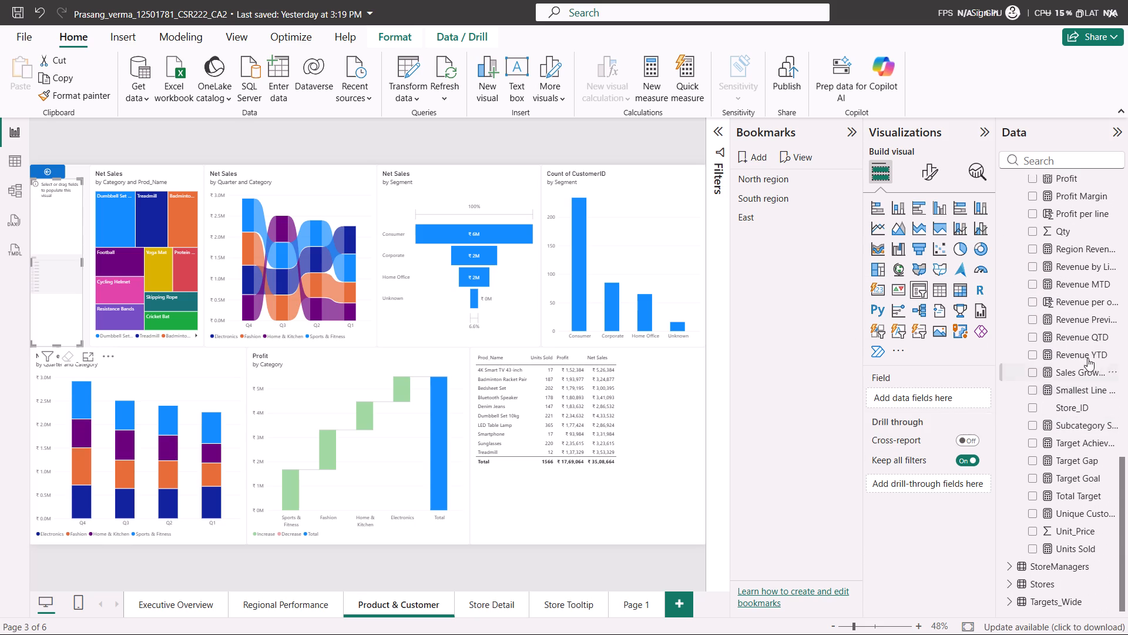
{"action": "scroll", "coordinate": [1124, 320], "scroll_direction": "up", "scroll_amount": 5}
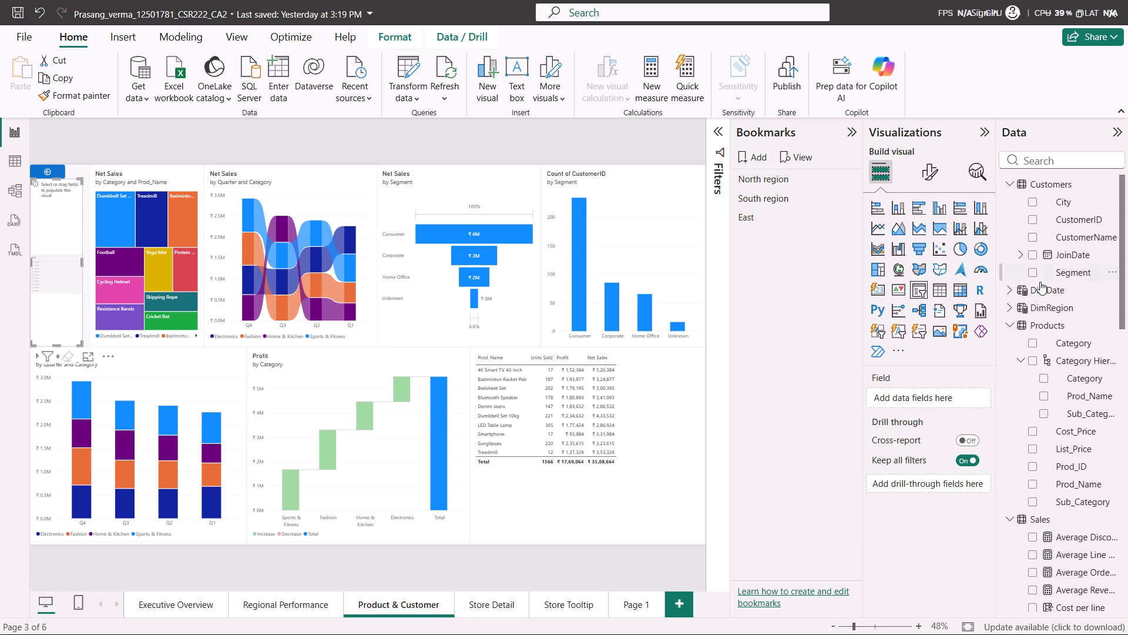
{"action": "left_click", "coordinate": [1010, 292]}
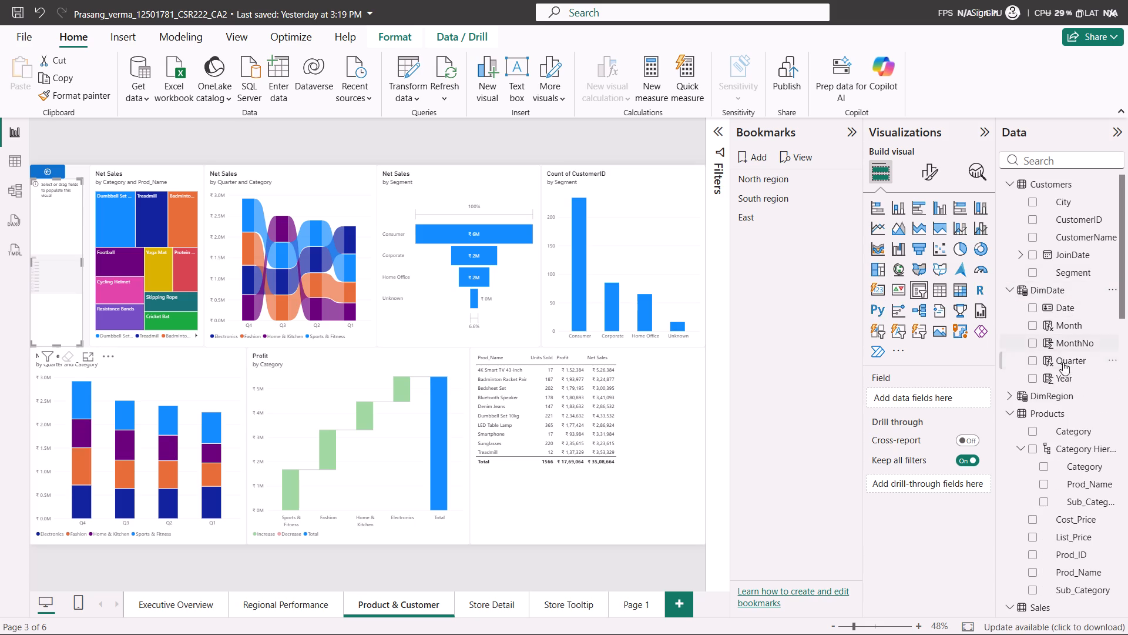
{"action": "left_click", "coordinate": [1042, 380]}
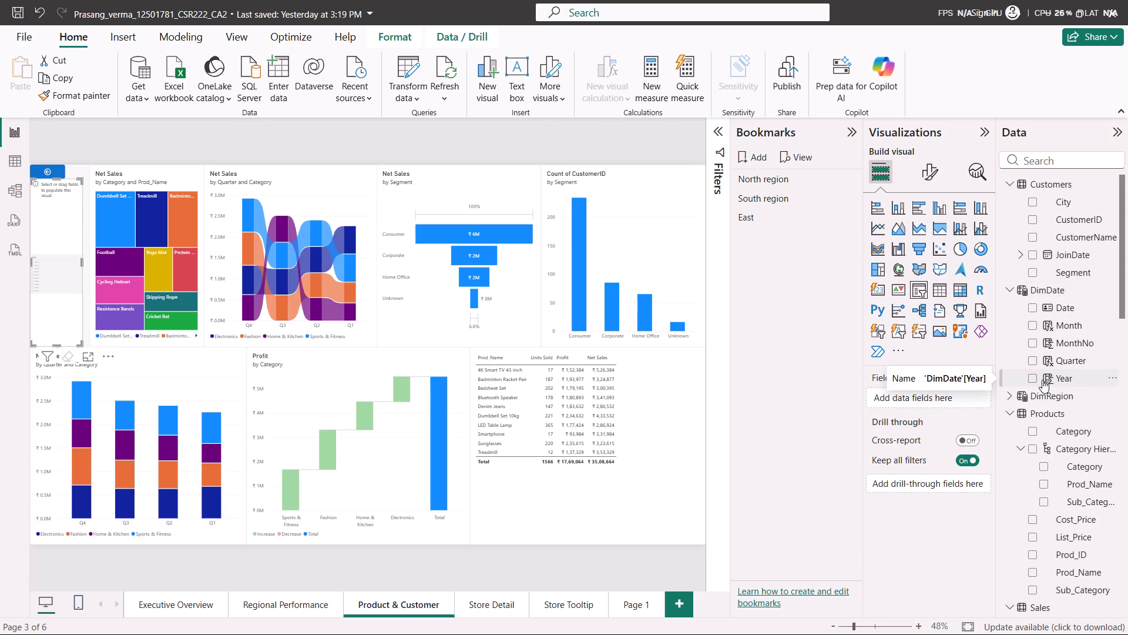
{"action": "left_click", "coordinate": [1033, 377]}
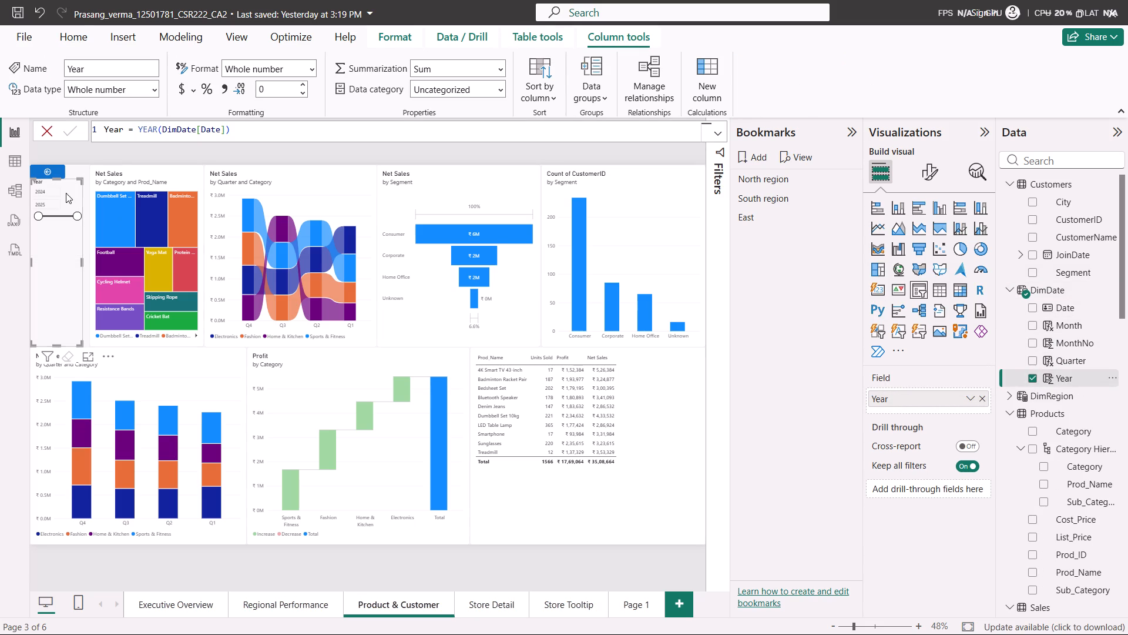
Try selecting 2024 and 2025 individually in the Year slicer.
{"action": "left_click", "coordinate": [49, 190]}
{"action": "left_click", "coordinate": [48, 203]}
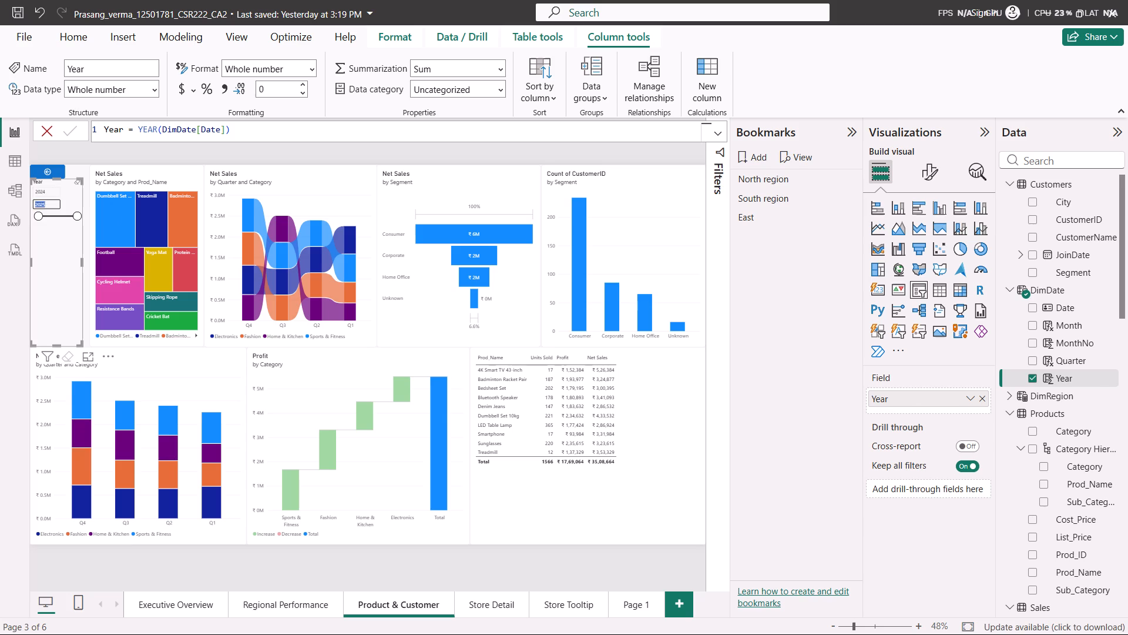
Examine the Year slicer's formatting options, covering effects, data format, slider colour and slicer settings, for a way to change its style.
{"action": "left_click", "coordinate": [935, 173]}
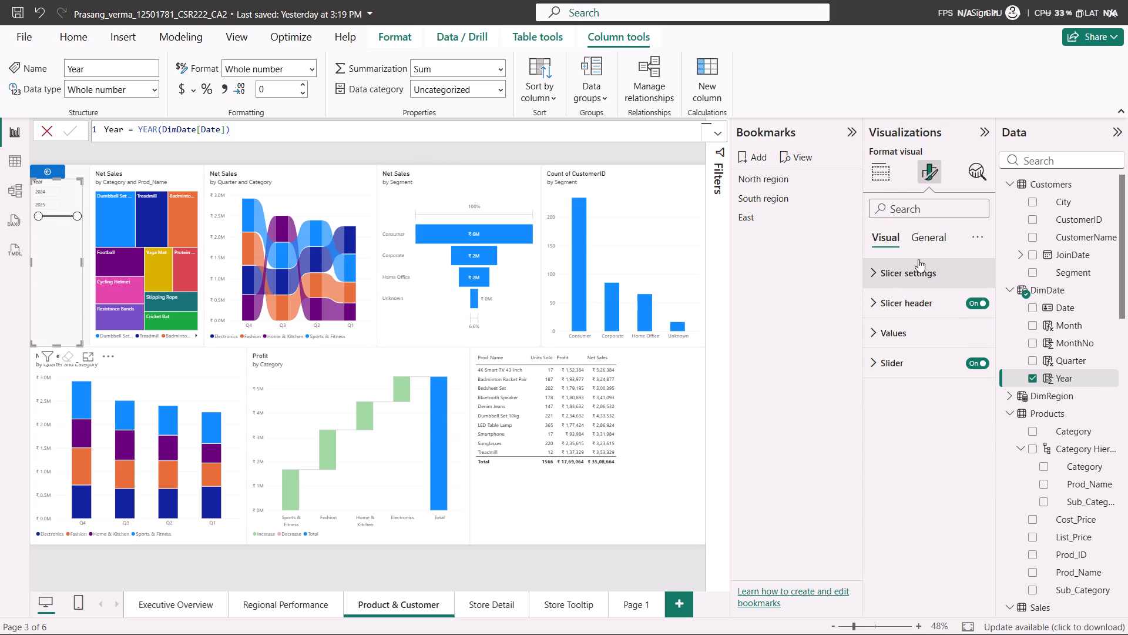
{"action": "left_click", "coordinate": [932, 242]}
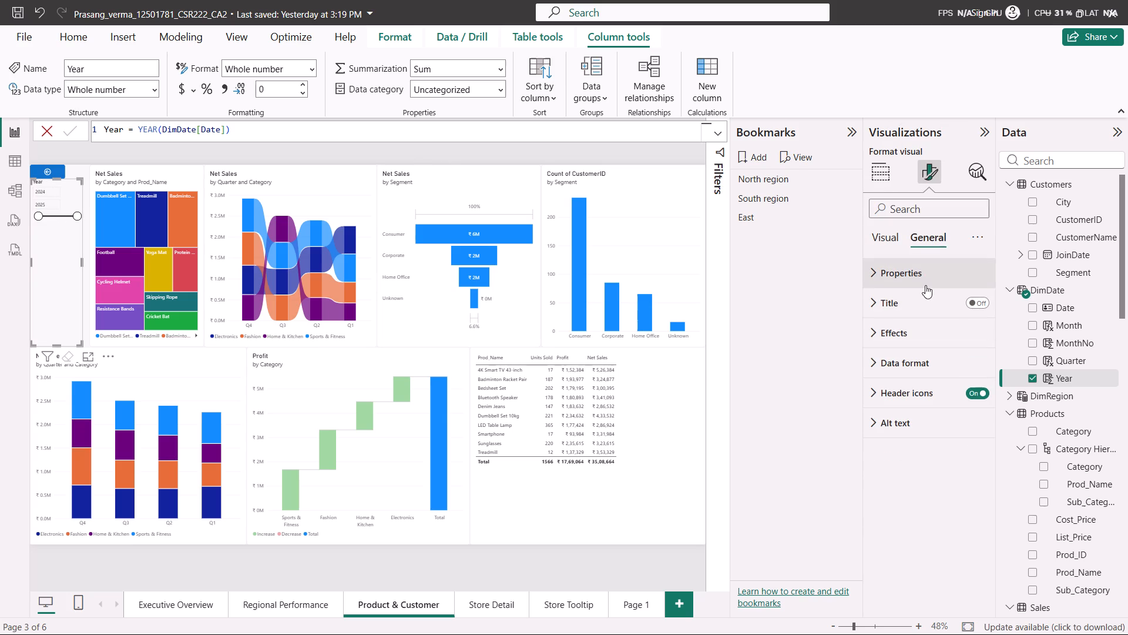
{"action": "left_click", "coordinate": [899, 336]}
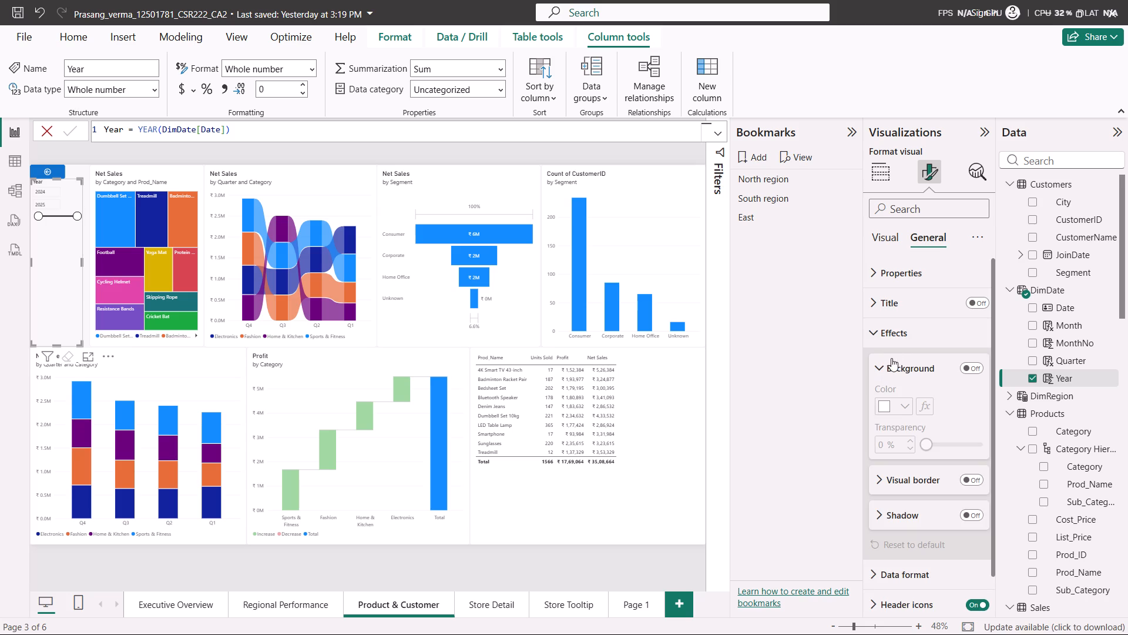
{"action": "left_click", "coordinate": [876, 325]}
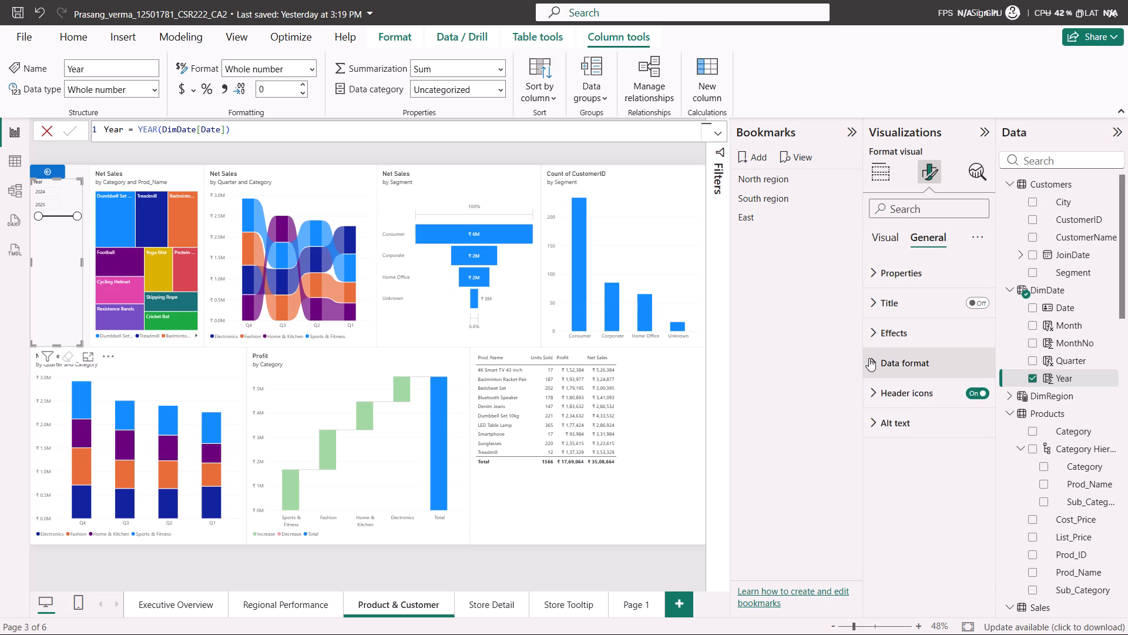
{"action": "left_click", "coordinate": [869, 358]}
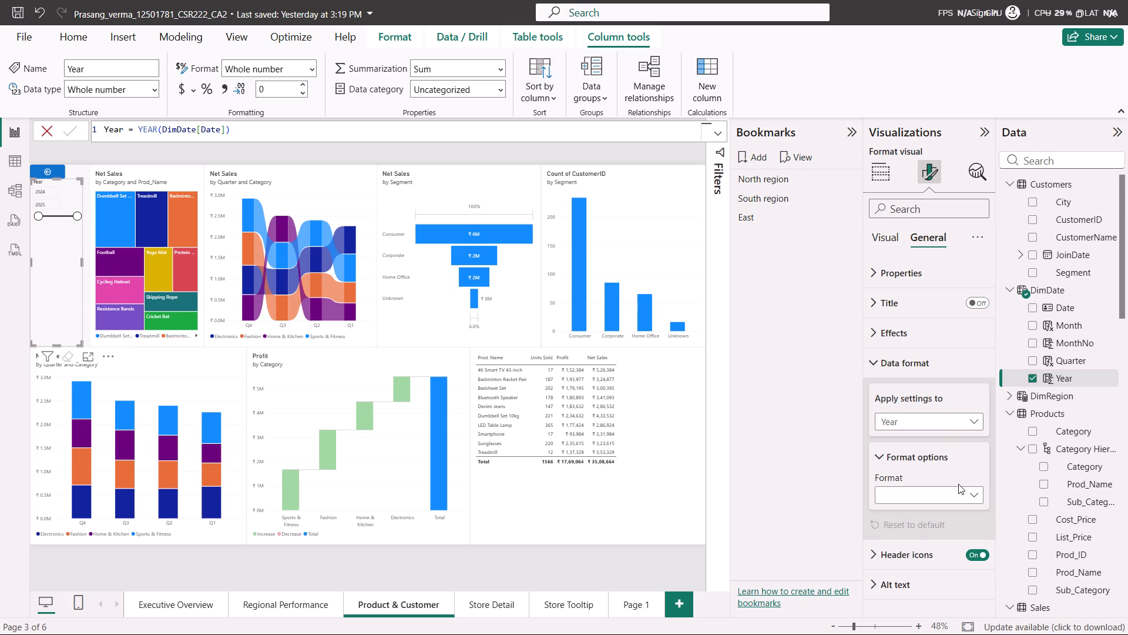
{"action": "left_click", "coordinate": [870, 361]}
{"action": "left_click", "coordinate": [891, 232]}
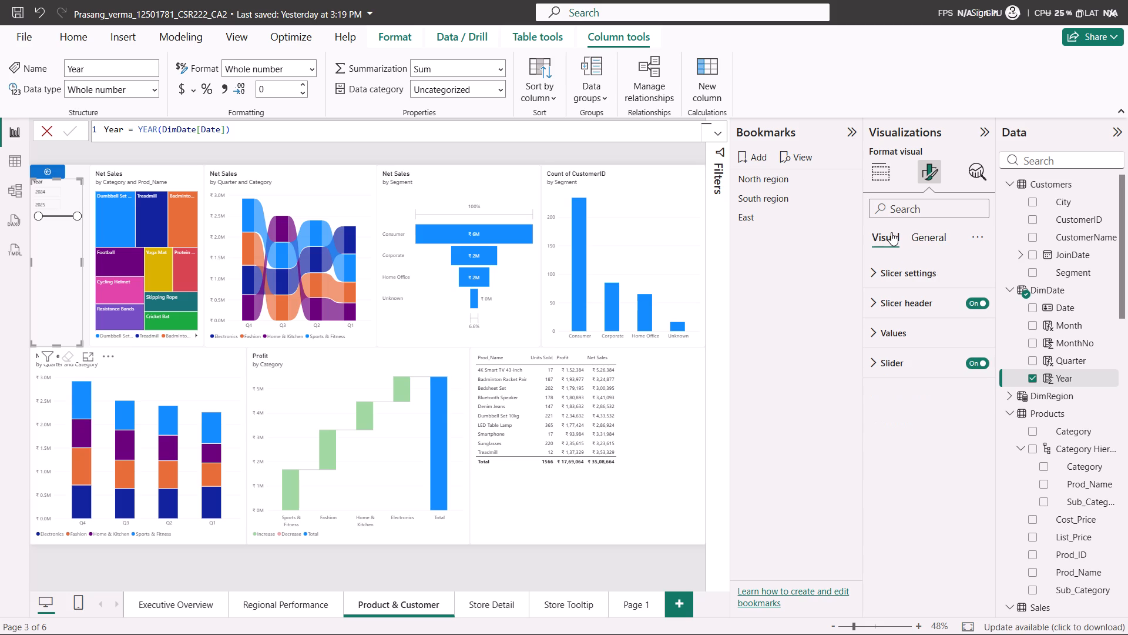
{"action": "left_click", "coordinate": [872, 365]}
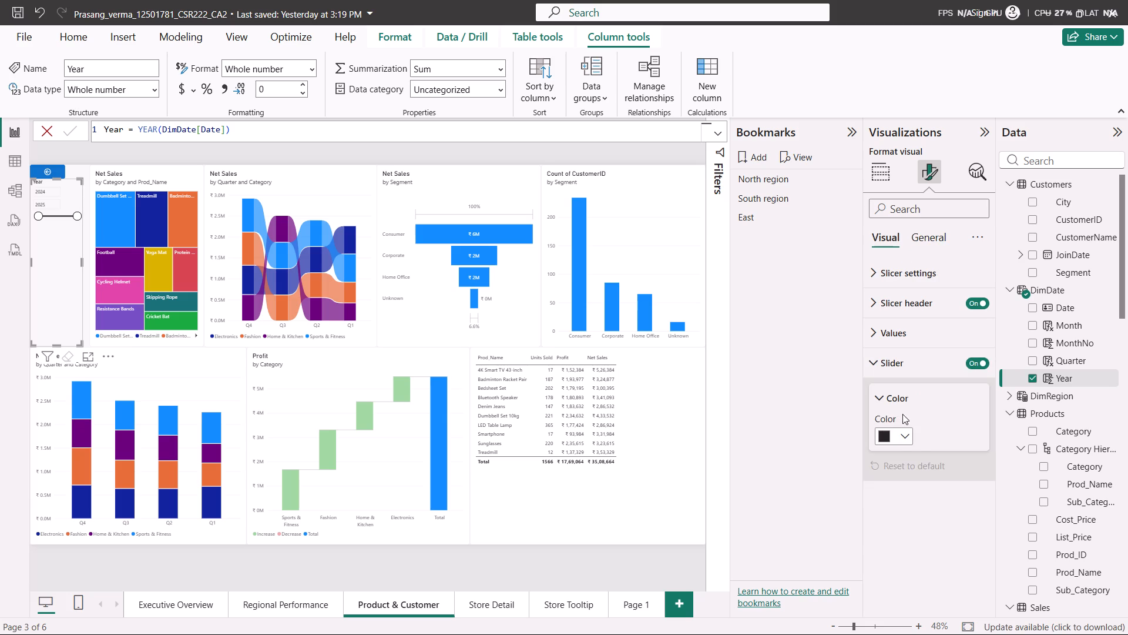
{"action": "left_click", "coordinate": [875, 369]}
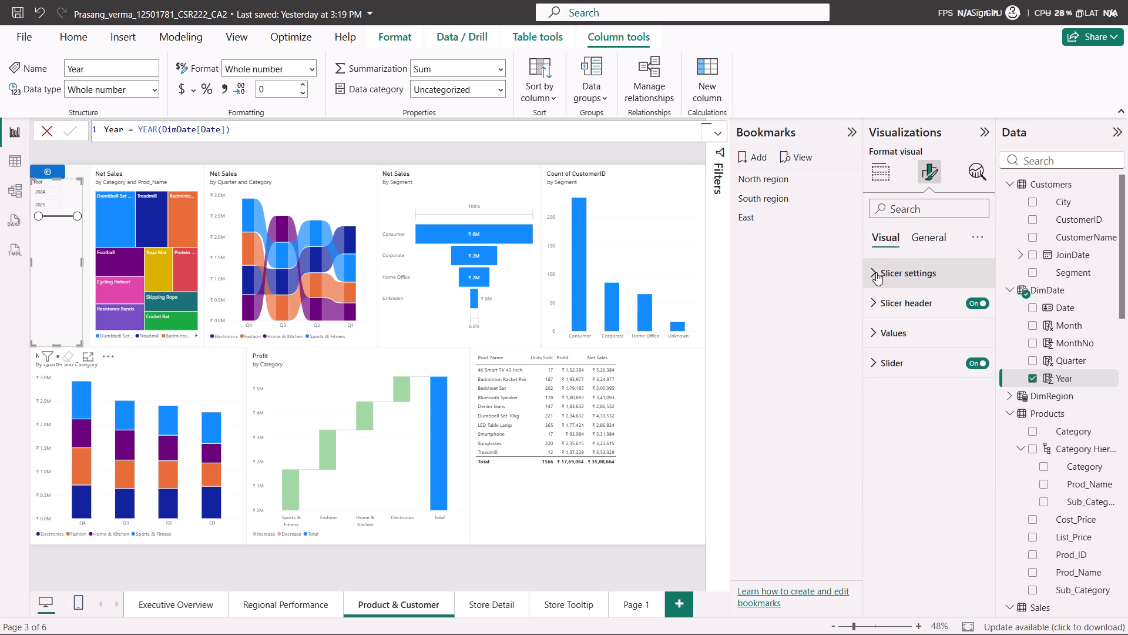
{"action": "left_click", "coordinate": [876, 272]}
Examine the Year slicer's general formatting options: title, effects, data format, header icons, alt text and size properties.
{"action": "left_click", "coordinate": [931, 240]}
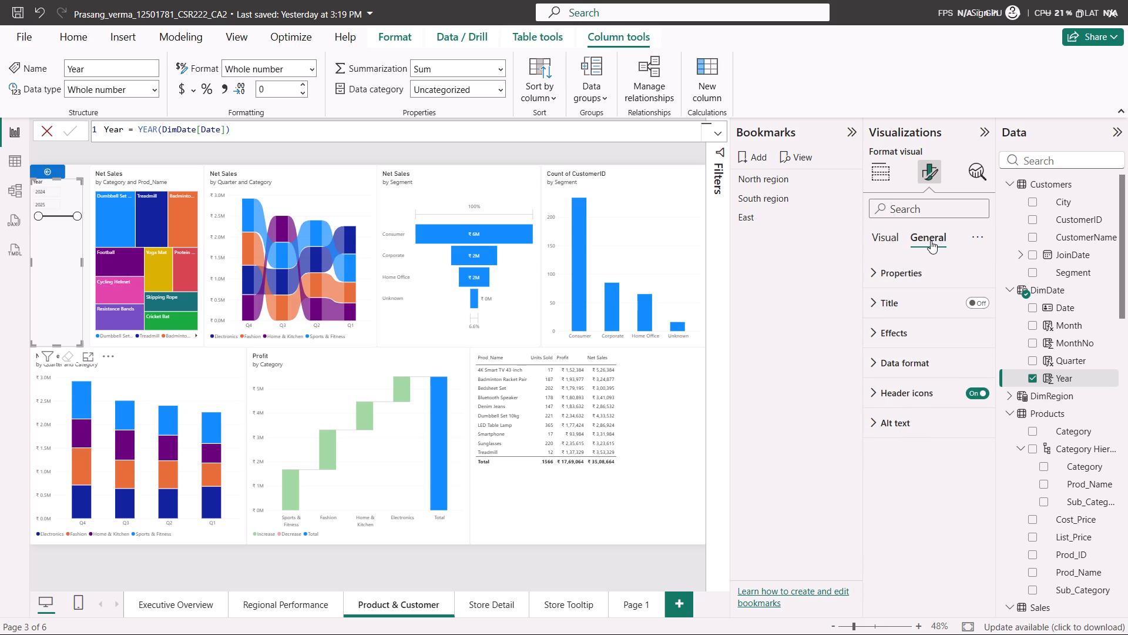
{"action": "left_click", "coordinate": [873, 306]}
{"action": "left_click", "coordinate": [873, 306]}
{"action": "left_click", "coordinate": [873, 329]}
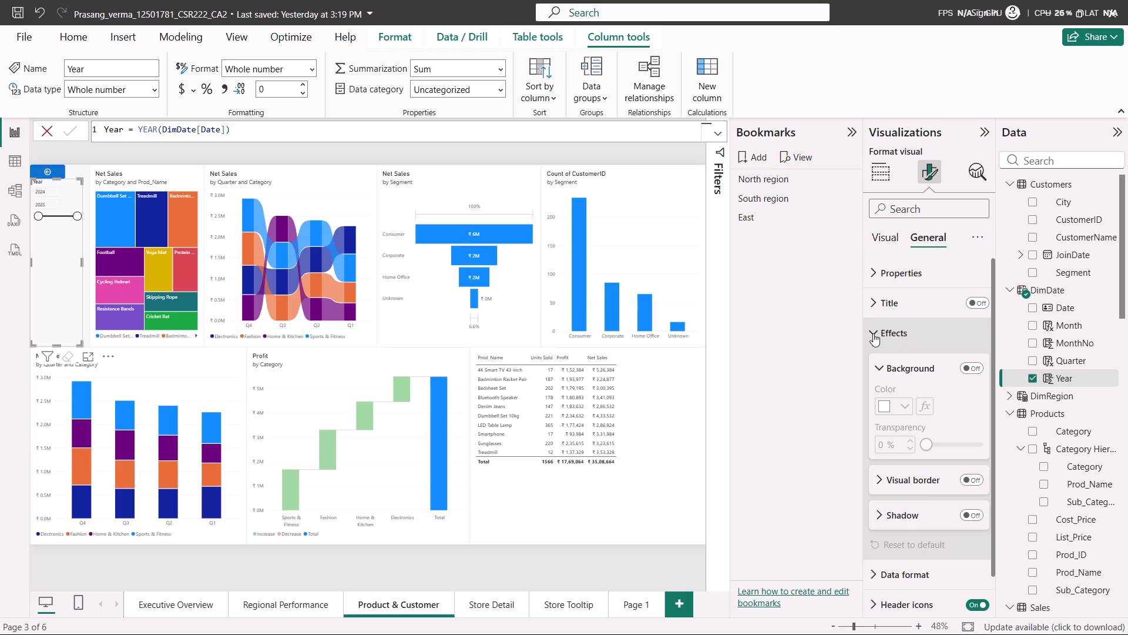
{"action": "left_click", "coordinate": [874, 333]}
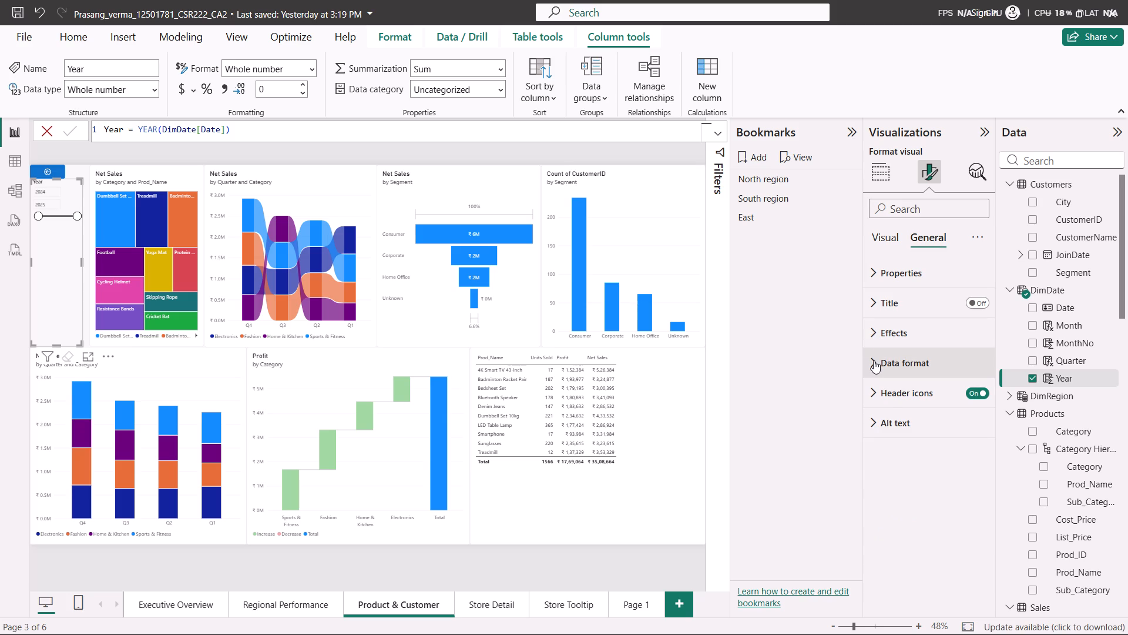
{"action": "left_click", "coordinate": [874, 360]}
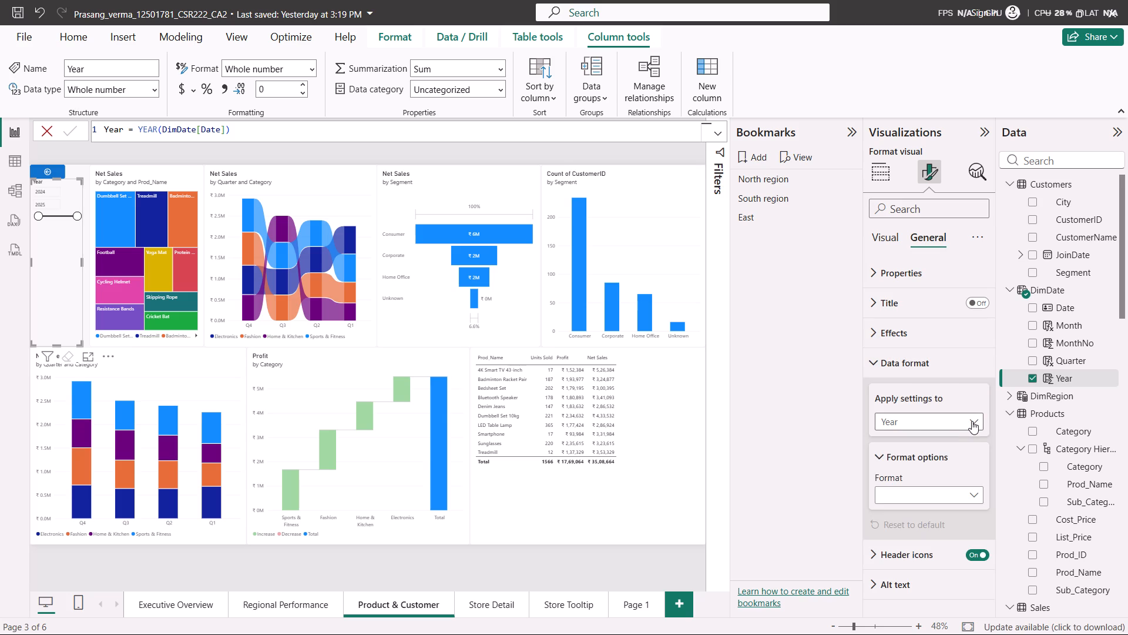
{"action": "left_click", "coordinate": [972, 421]}
{"action": "left_click", "coordinate": [972, 421]}
{"action": "left_click", "coordinate": [975, 493]}
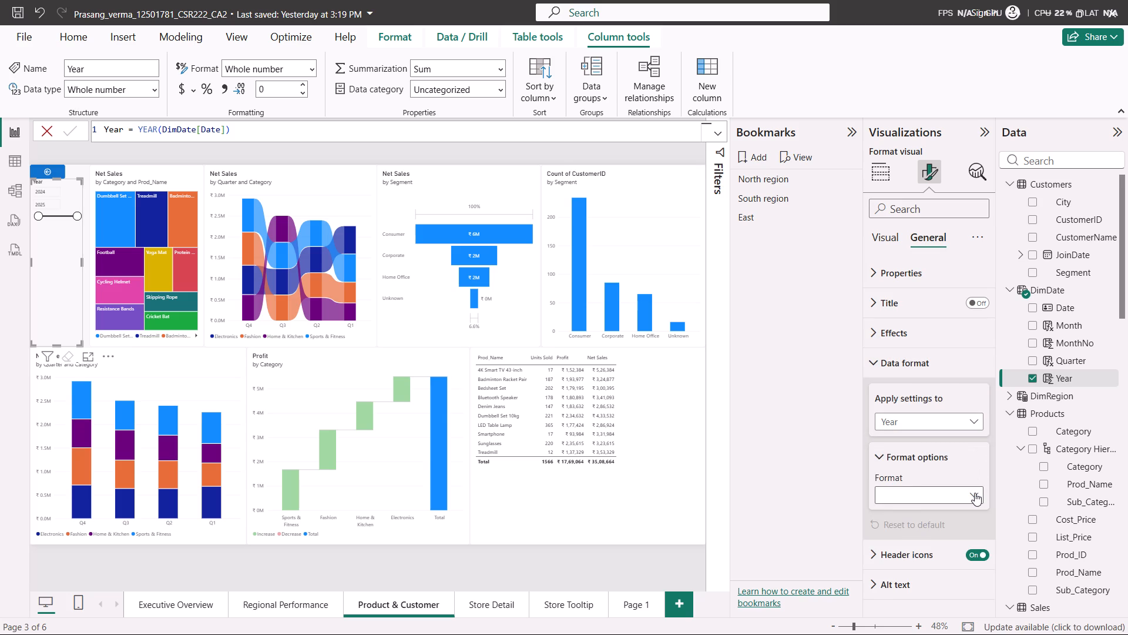
{"action": "left_click", "coordinate": [975, 493]}
{"action": "left_click", "coordinate": [874, 360]}
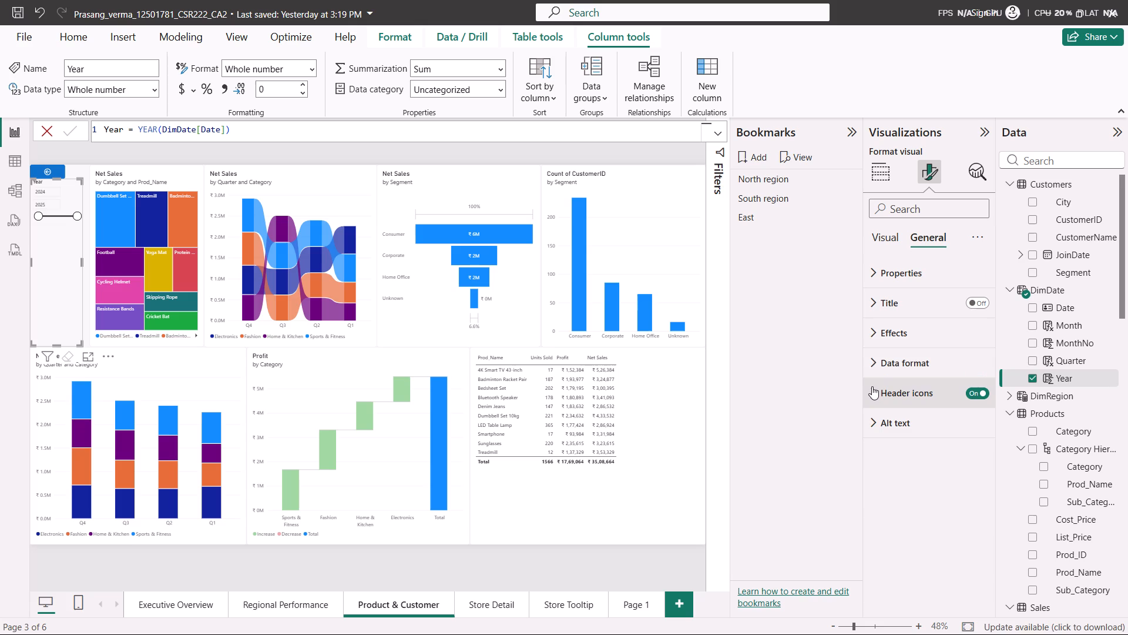
{"action": "left_click", "coordinate": [872, 386]}
{"action": "left_click", "coordinate": [872, 386]}
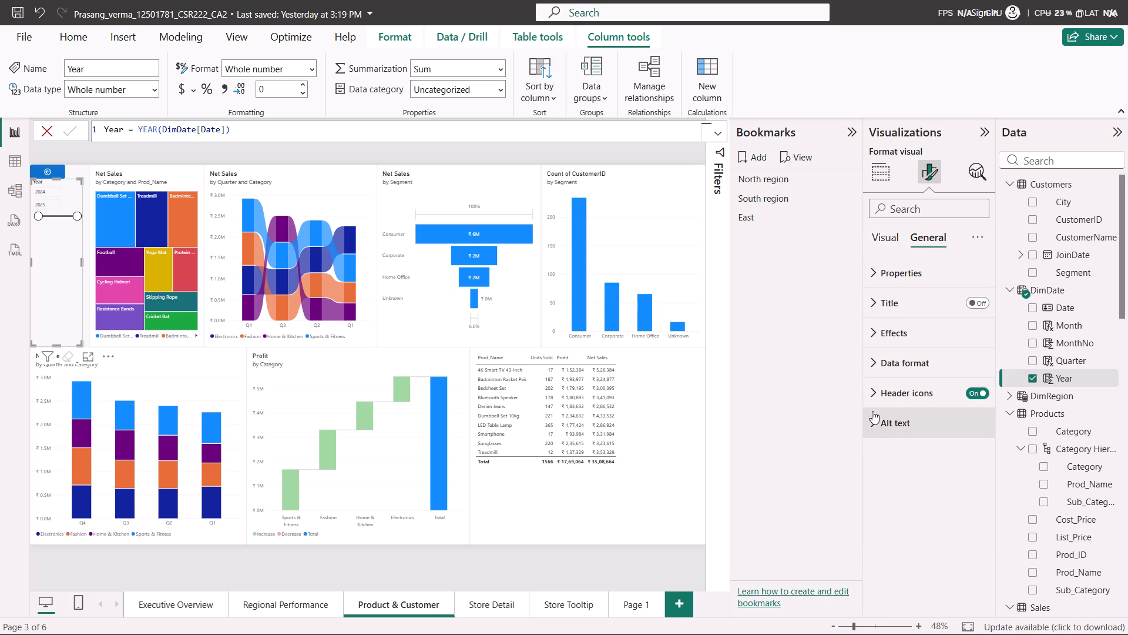
{"action": "left_click", "coordinate": [871, 422]}
{"action": "left_click", "coordinate": [871, 422]}
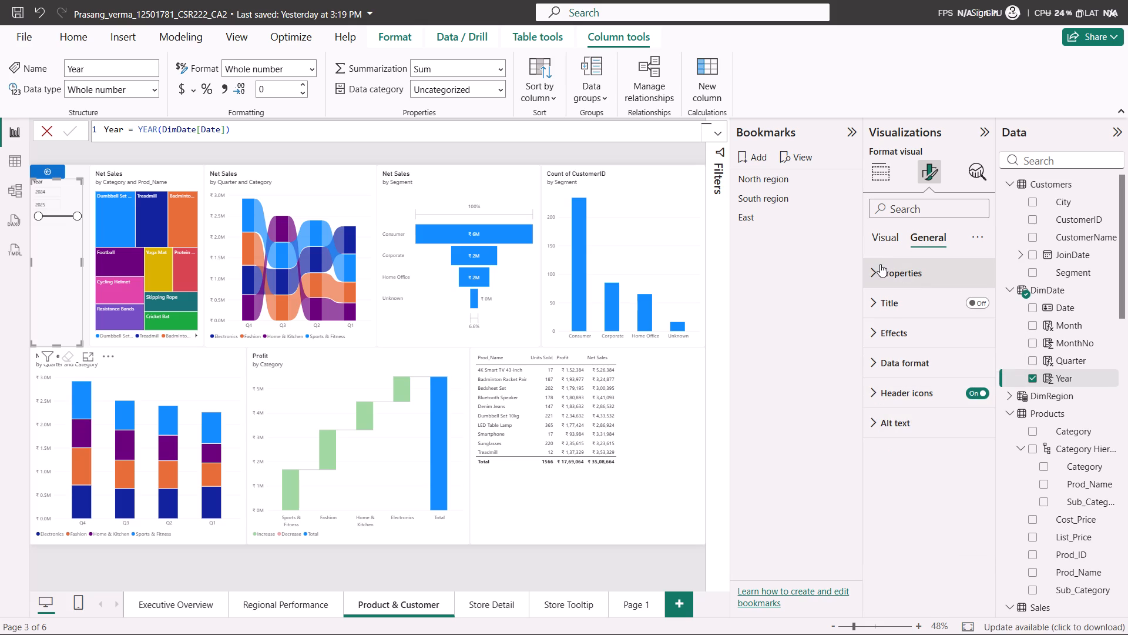
{"action": "left_click", "coordinate": [872, 272]}
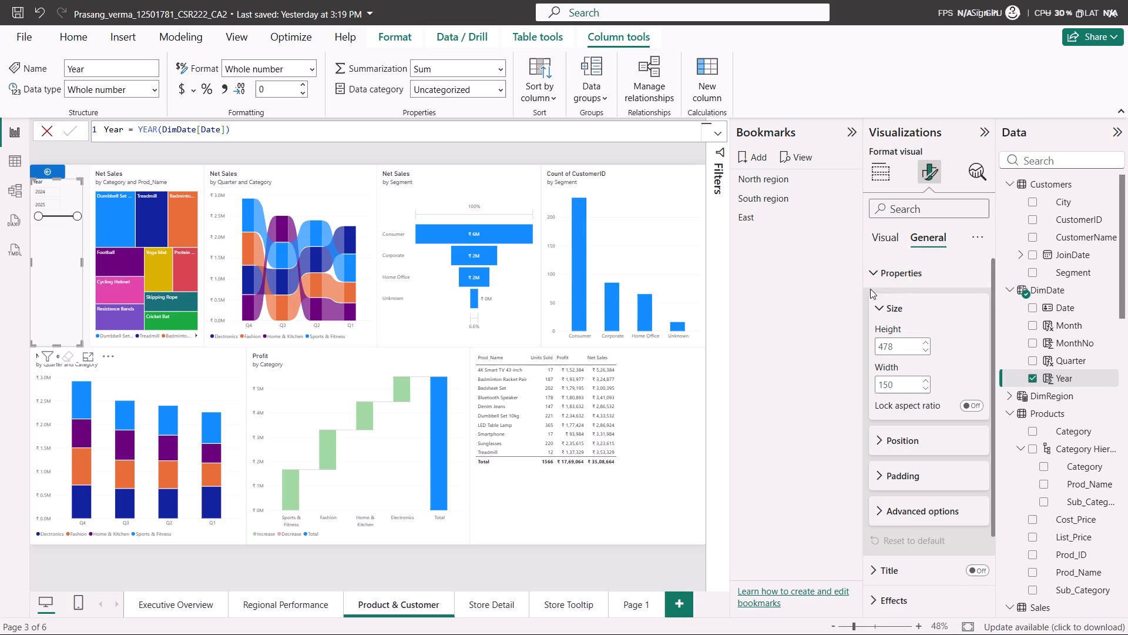
{"action": "left_click", "coordinate": [871, 272]}
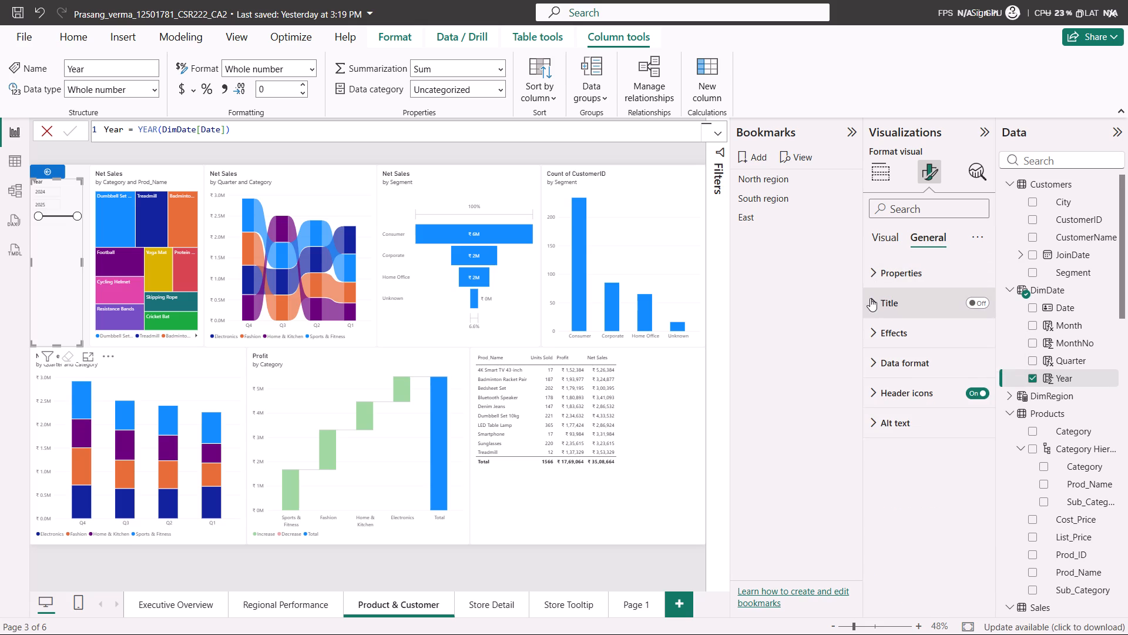
{"action": "left_click", "coordinate": [870, 298]}
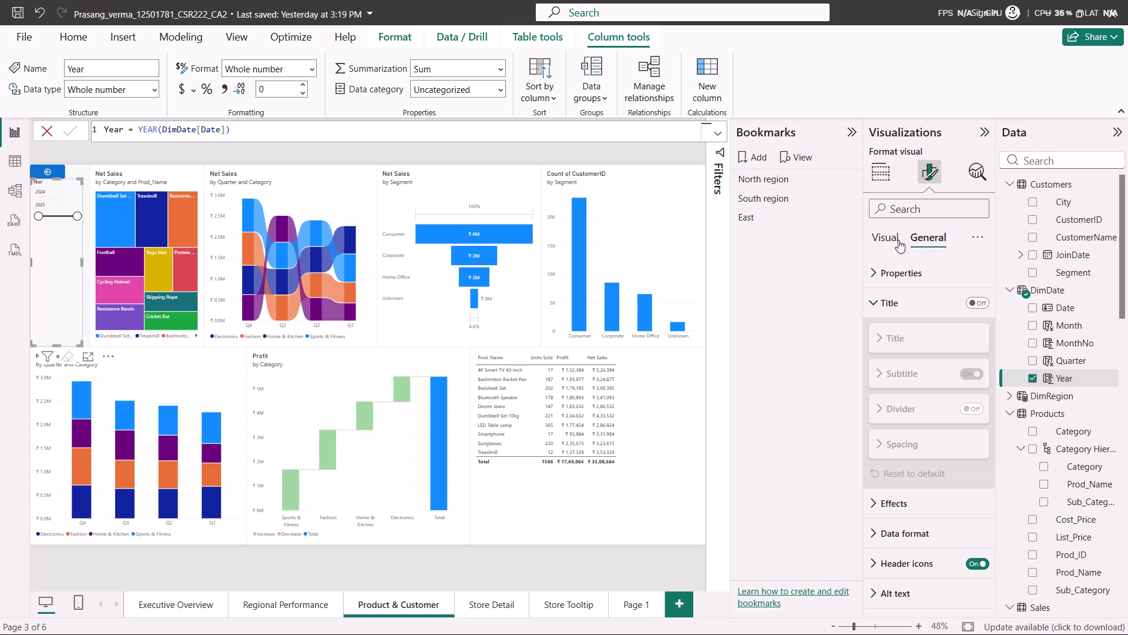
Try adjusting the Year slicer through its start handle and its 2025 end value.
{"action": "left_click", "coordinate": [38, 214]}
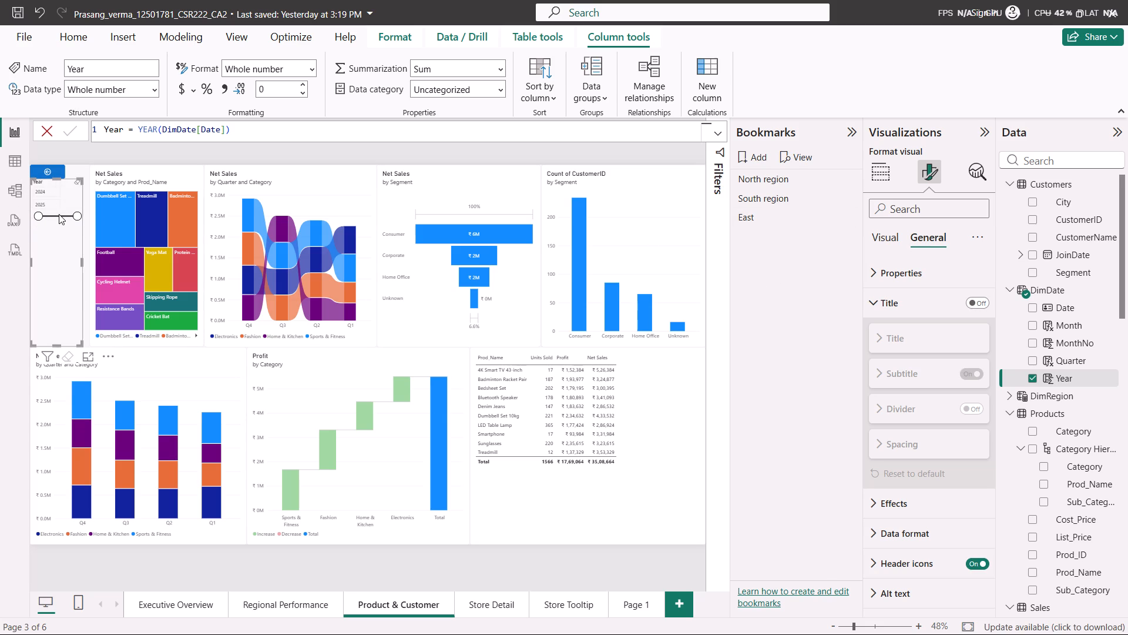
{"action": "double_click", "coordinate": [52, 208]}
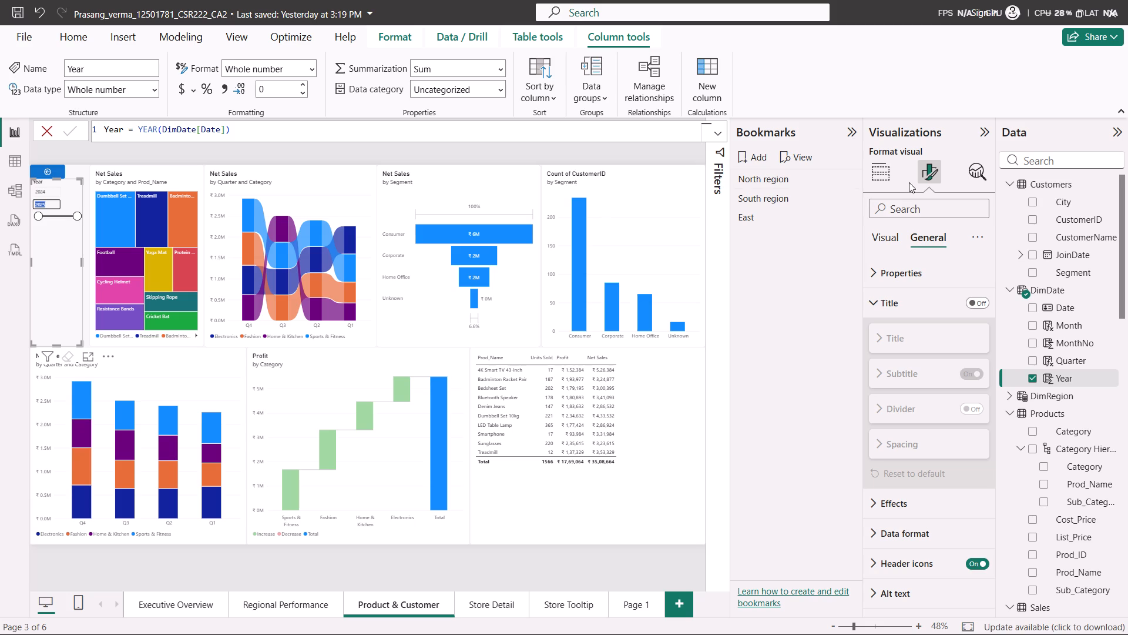
Examine the Year slicer's visual and general formatting options, including its title and effects settings, for a way to change its style.
{"action": "left_click", "coordinate": [885, 176]}
{"action": "left_click", "coordinate": [923, 176]}
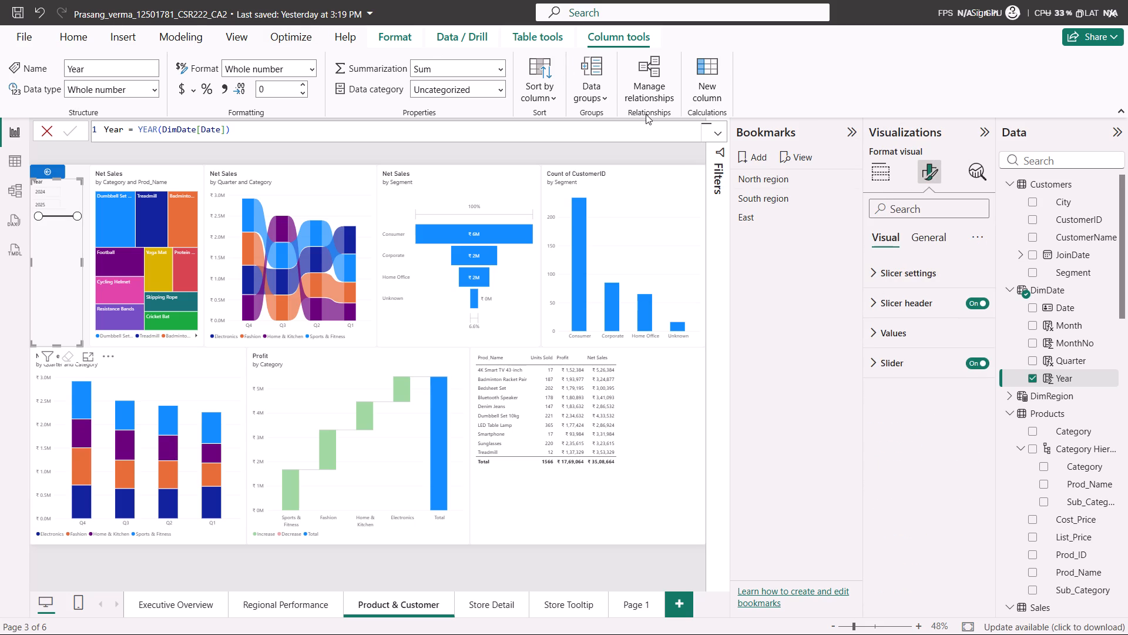
{"action": "left_click", "coordinate": [919, 241]}
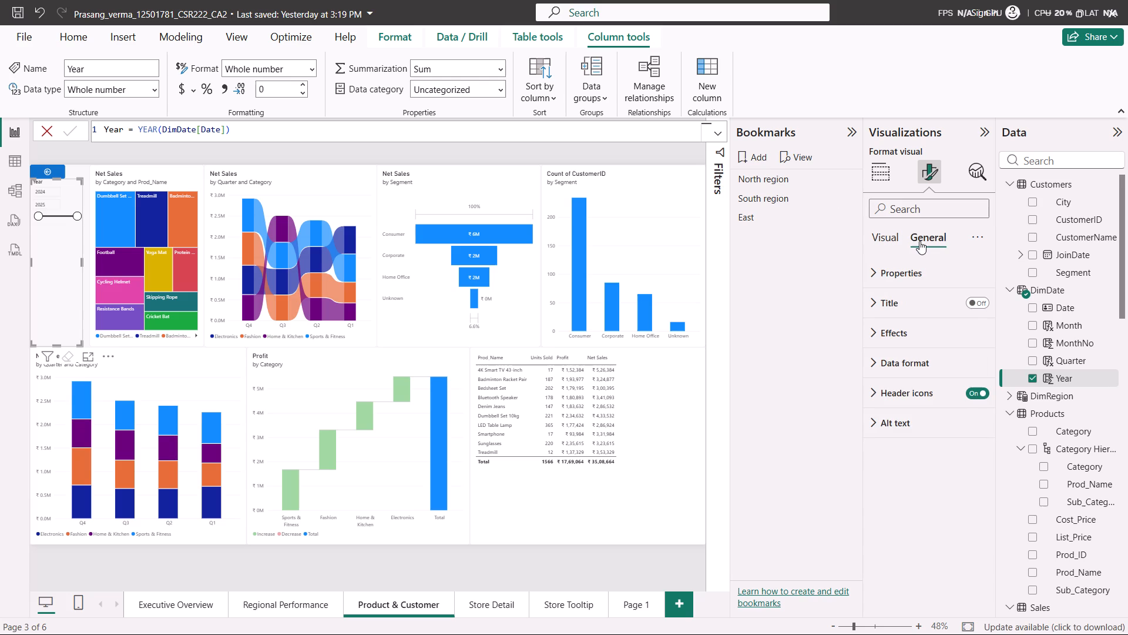
{"action": "left_click", "coordinate": [889, 265]}
{"action": "left_click", "coordinate": [889, 265]}
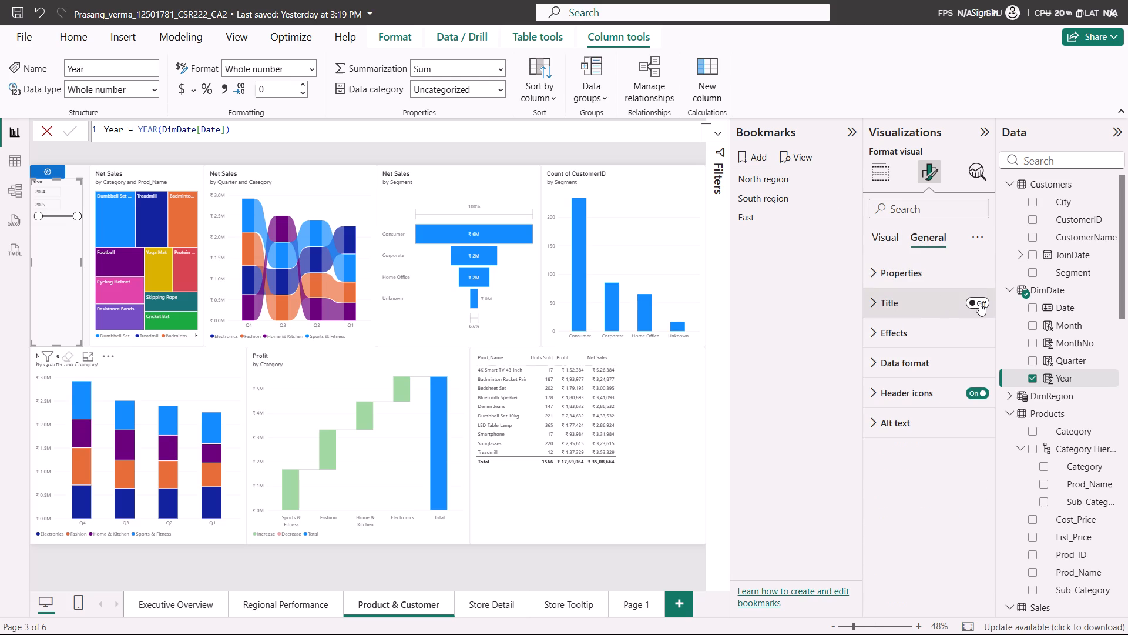
{"action": "left_click", "coordinate": [979, 303]}
{"action": "left_click", "coordinate": [875, 296]}
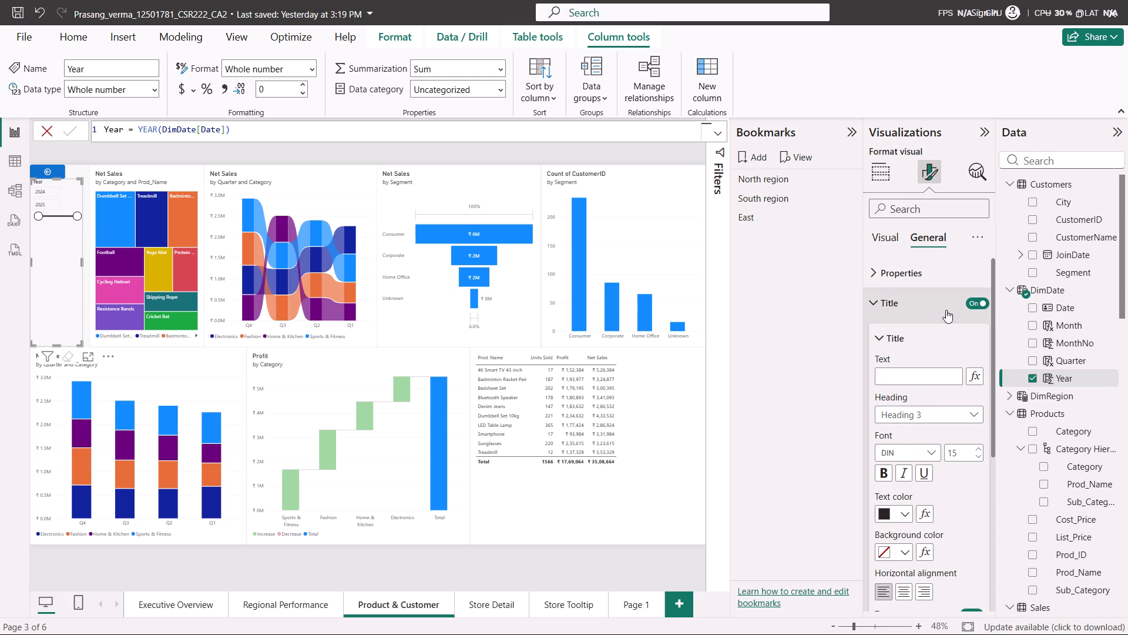
{"action": "left_click", "coordinate": [979, 300]}
{"action": "left_click", "coordinate": [877, 303]}
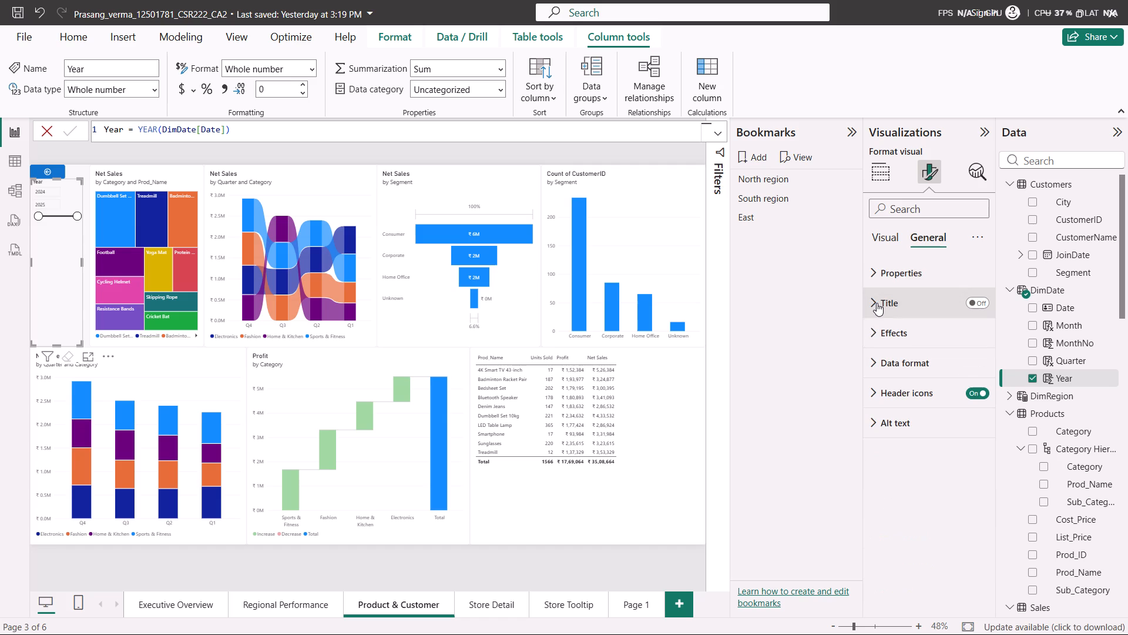
{"action": "left_click", "coordinate": [872, 326]}
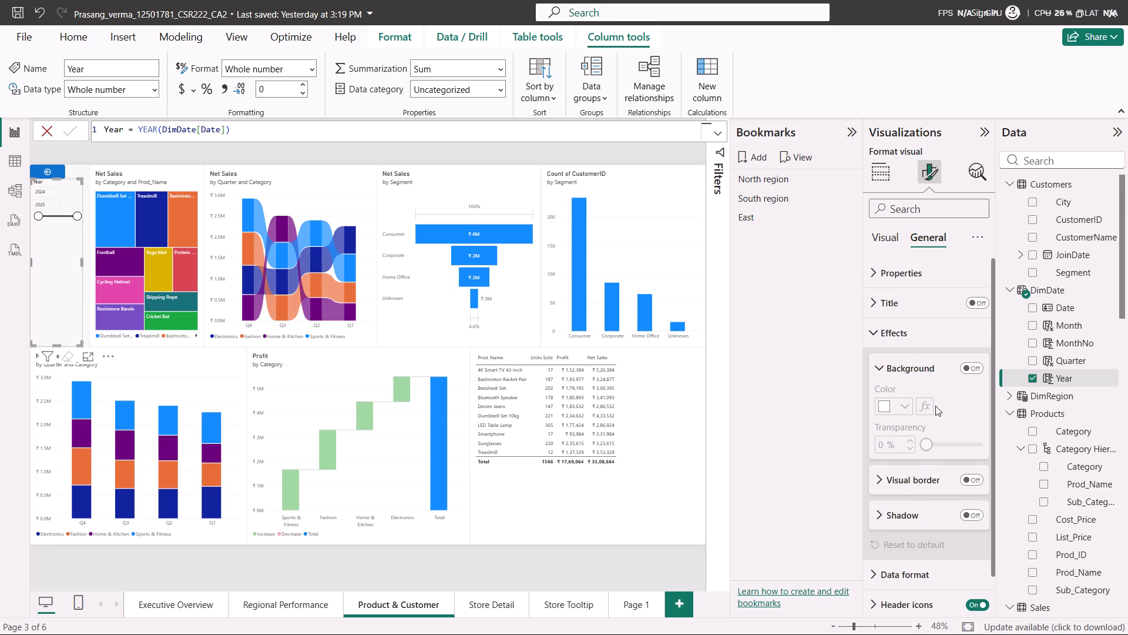
{"action": "scroll", "coordinate": [903, 436], "scroll_direction": "down", "scroll_amount": 2}
{"action": "left_click", "coordinate": [879, 331]}
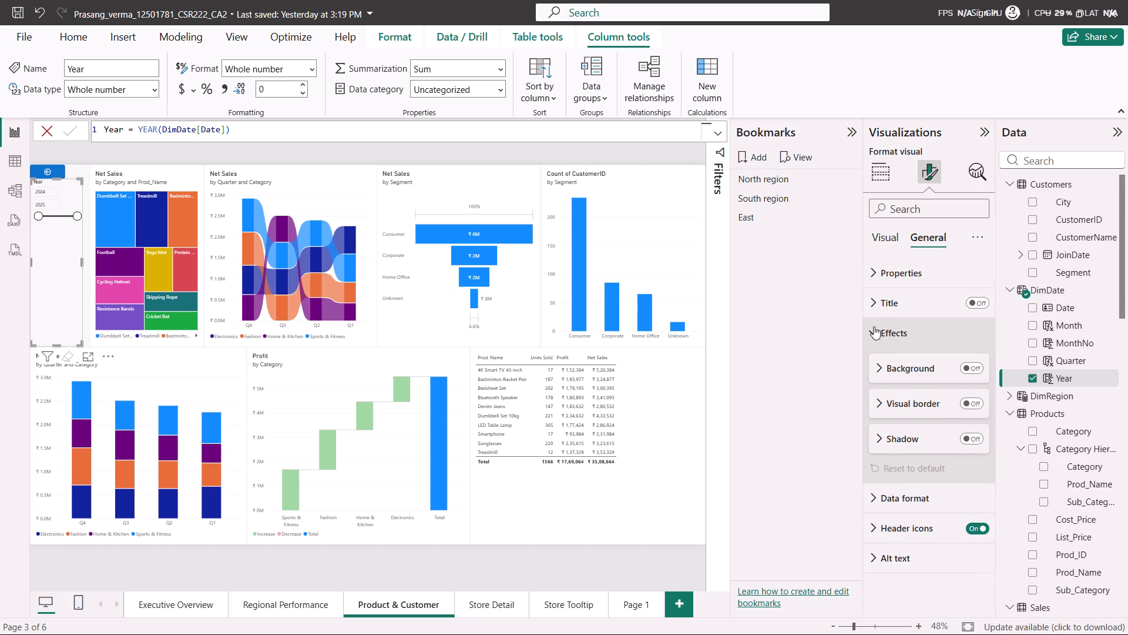
{"action": "left_click", "coordinate": [873, 325]}
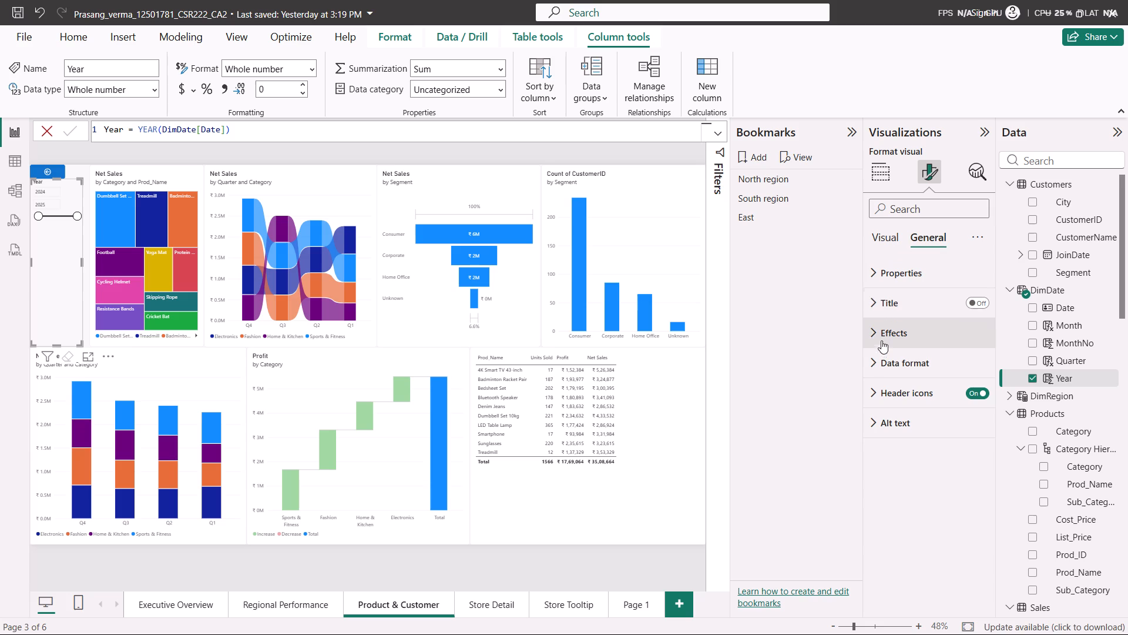
{"action": "left_click", "coordinate": [889, 239]}
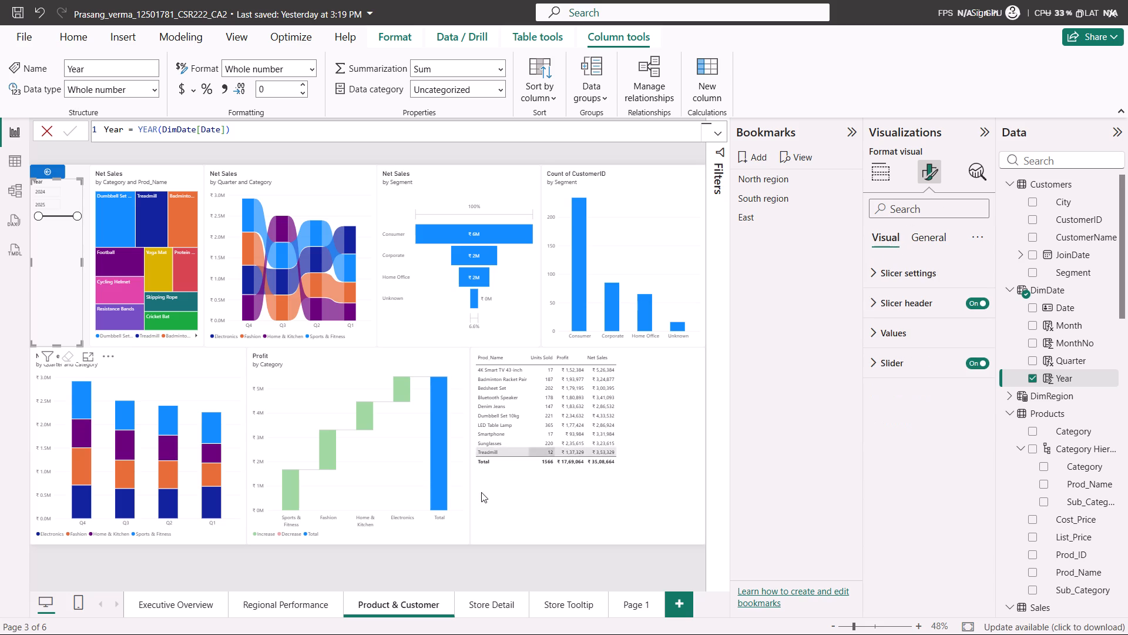
Look at the Executive Overview page and select the empty slicer below its Year slicer.
{"action": "left_click", "coordinate": [162, 610]}
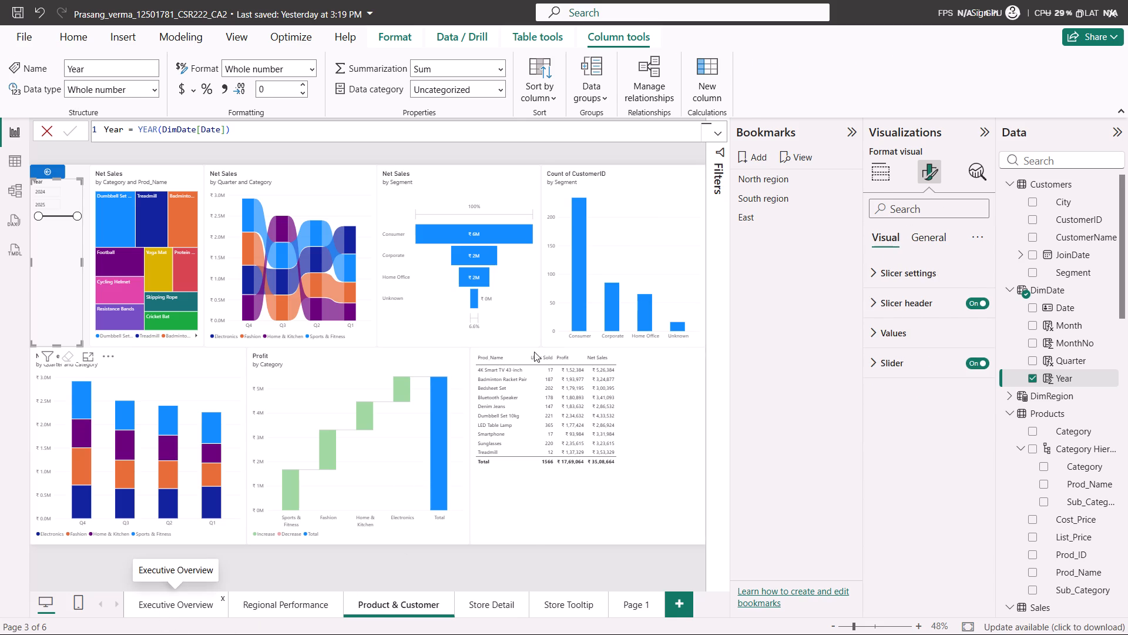
{"action": "left_click", "coordinate": [529, 297]}
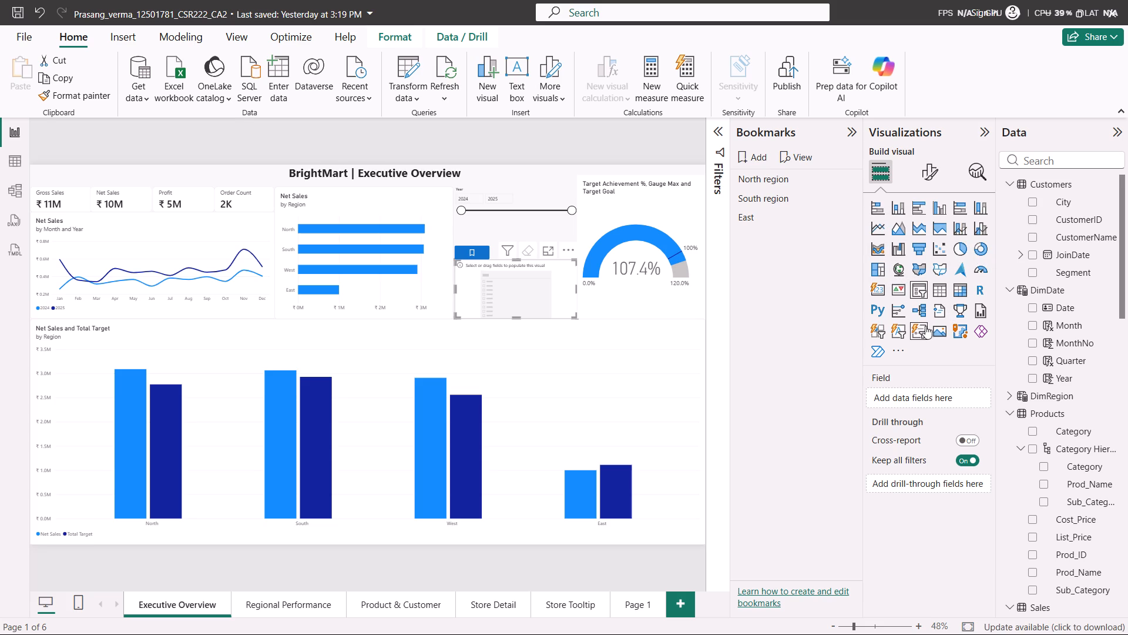
Set the Year slicer on the Product & Customer page to the Vertical list style.
{"action": "left_click", "coordinate": [378, 609]}
{"action": "left_click", "coordinate": [52, 226]}
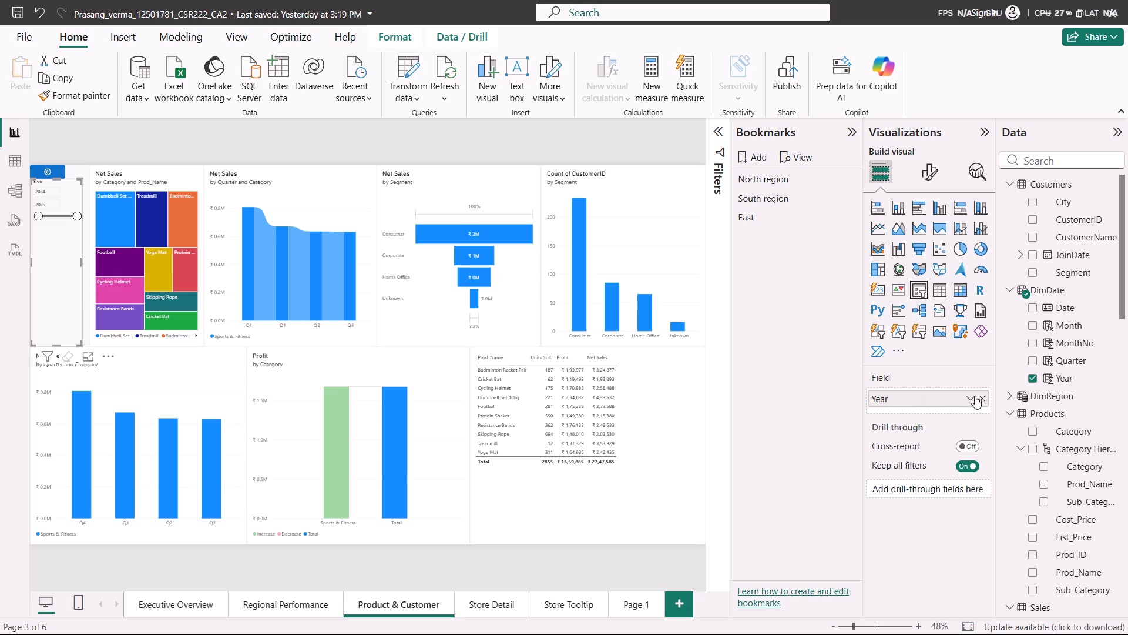
{"action": "left_click", "coordinate": [932, 182]}
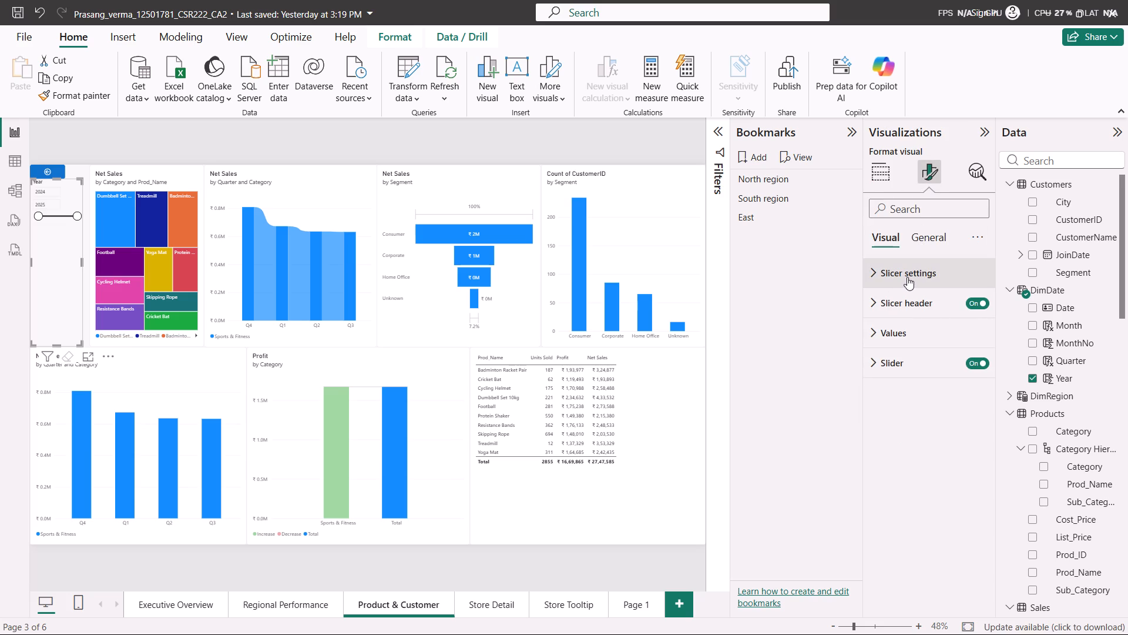
{"action": "left_click", "coordinate": [907, 277]}
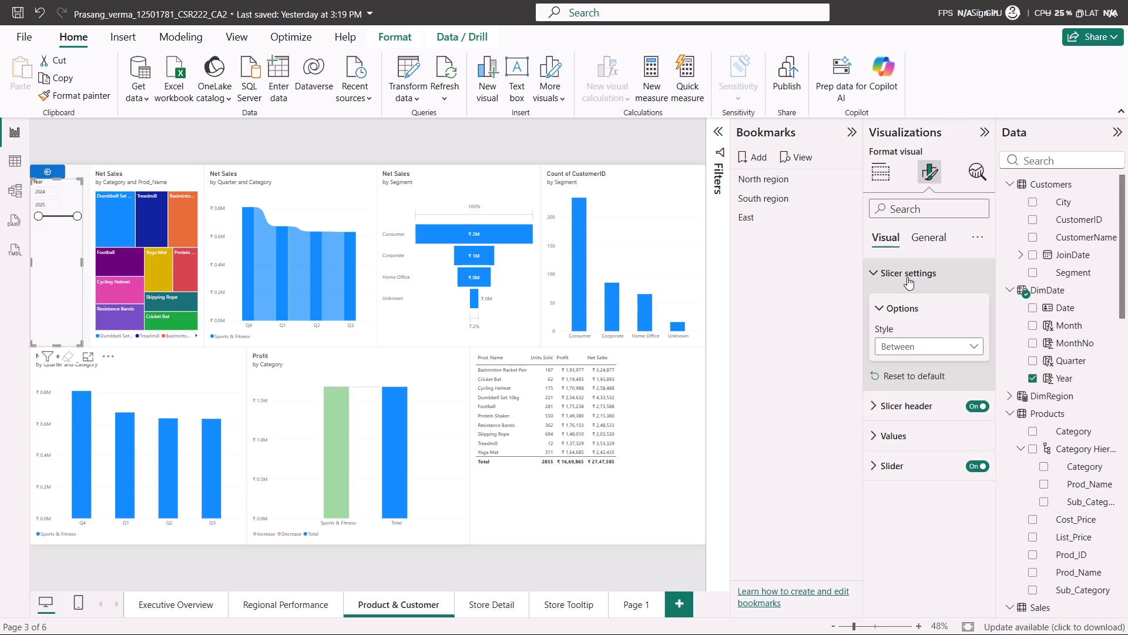
{"action": "left_click", "coordinate": [975, 346]}
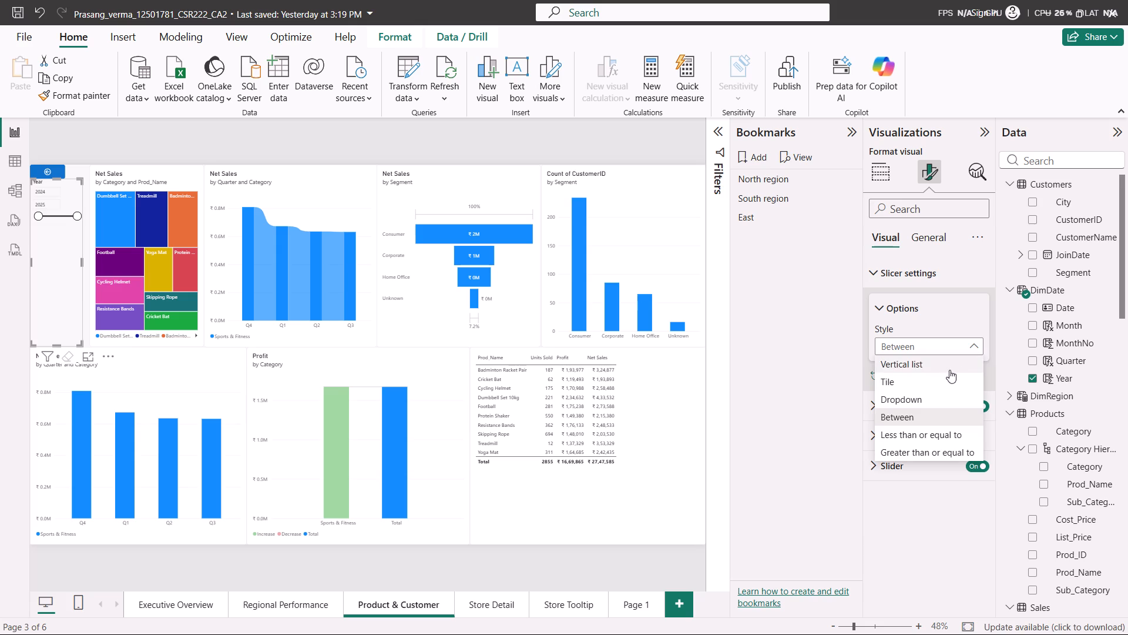
{"action": "left_click", "coordinate": [911, 364]}
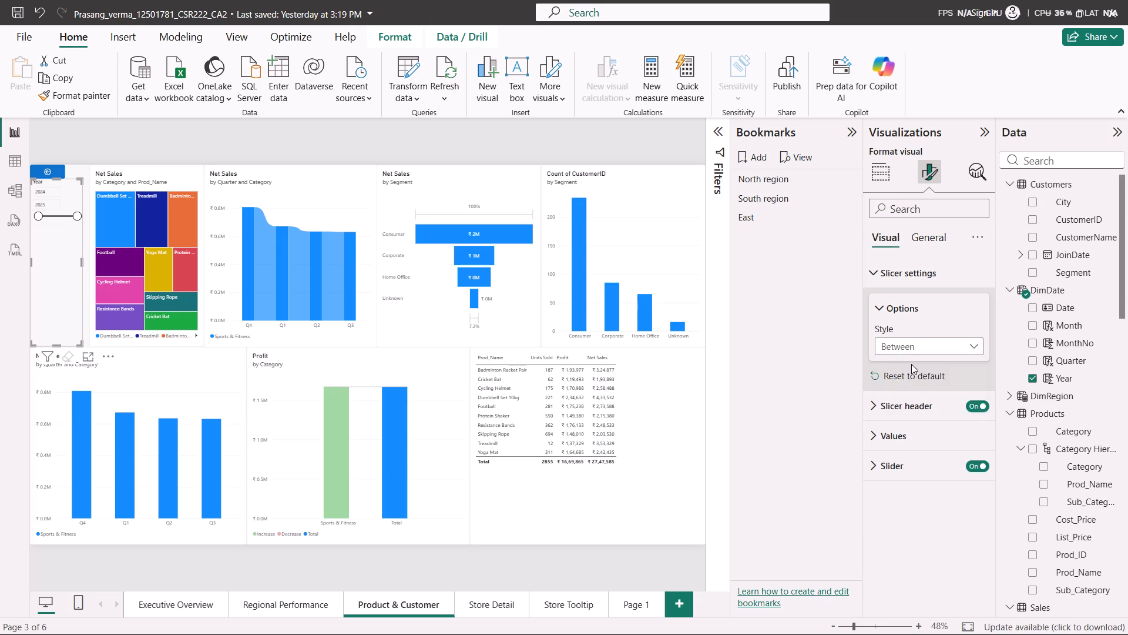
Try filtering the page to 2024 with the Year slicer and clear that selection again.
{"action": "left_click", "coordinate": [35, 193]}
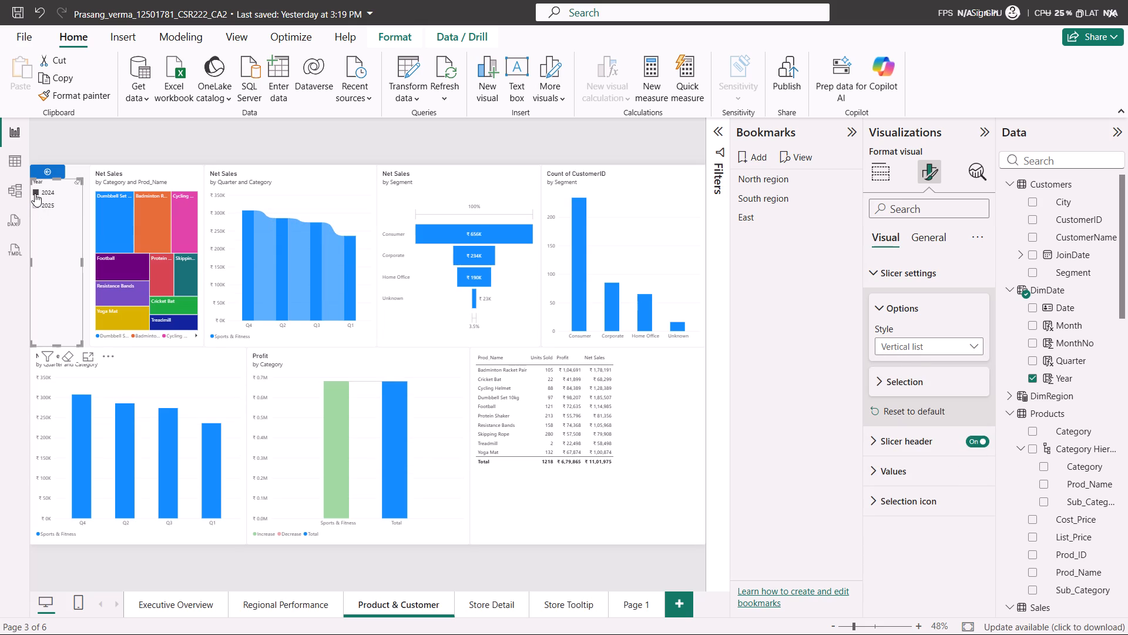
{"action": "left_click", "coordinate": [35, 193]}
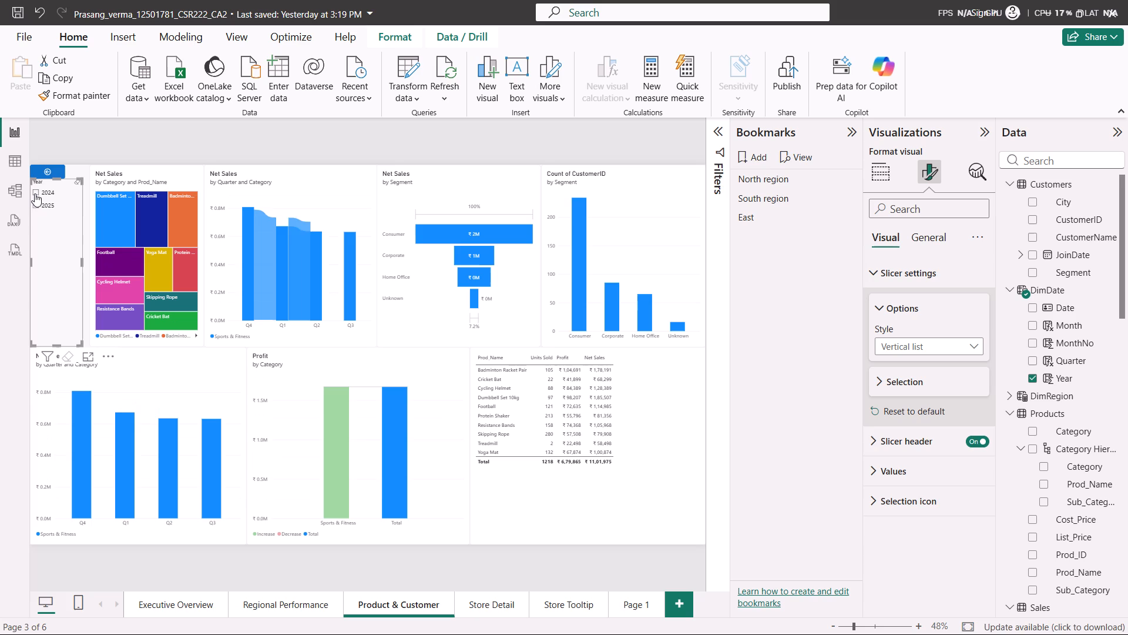
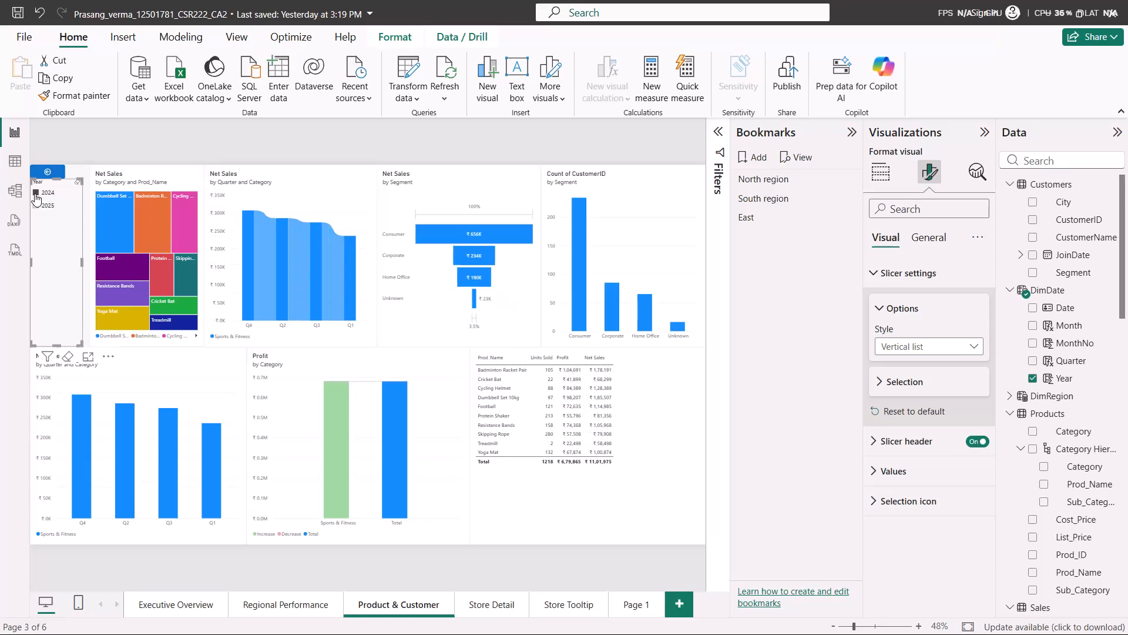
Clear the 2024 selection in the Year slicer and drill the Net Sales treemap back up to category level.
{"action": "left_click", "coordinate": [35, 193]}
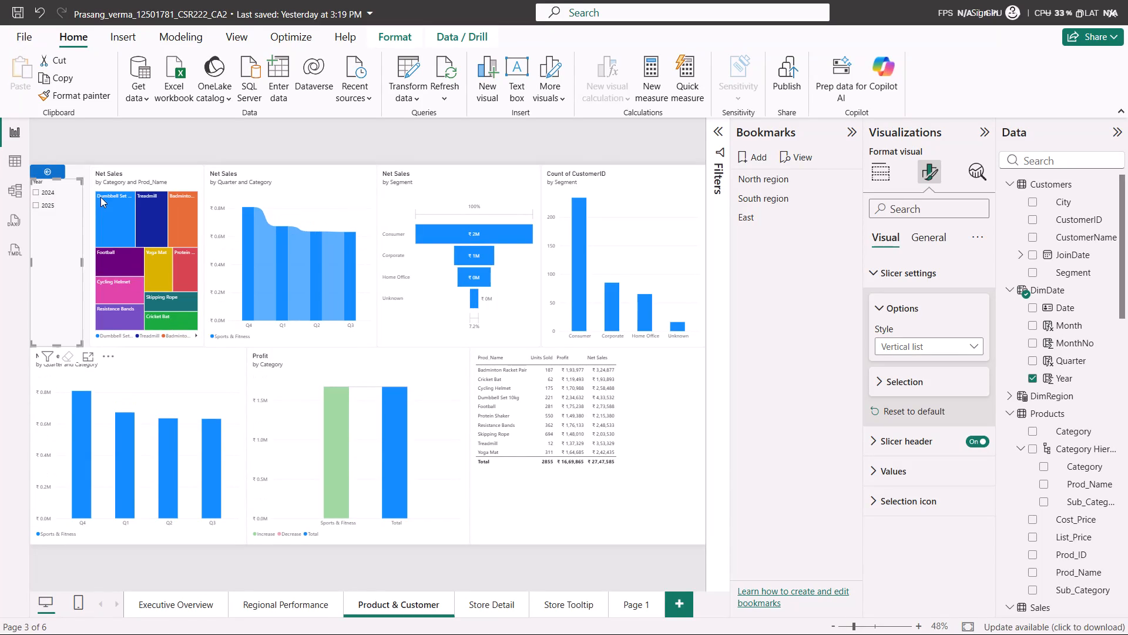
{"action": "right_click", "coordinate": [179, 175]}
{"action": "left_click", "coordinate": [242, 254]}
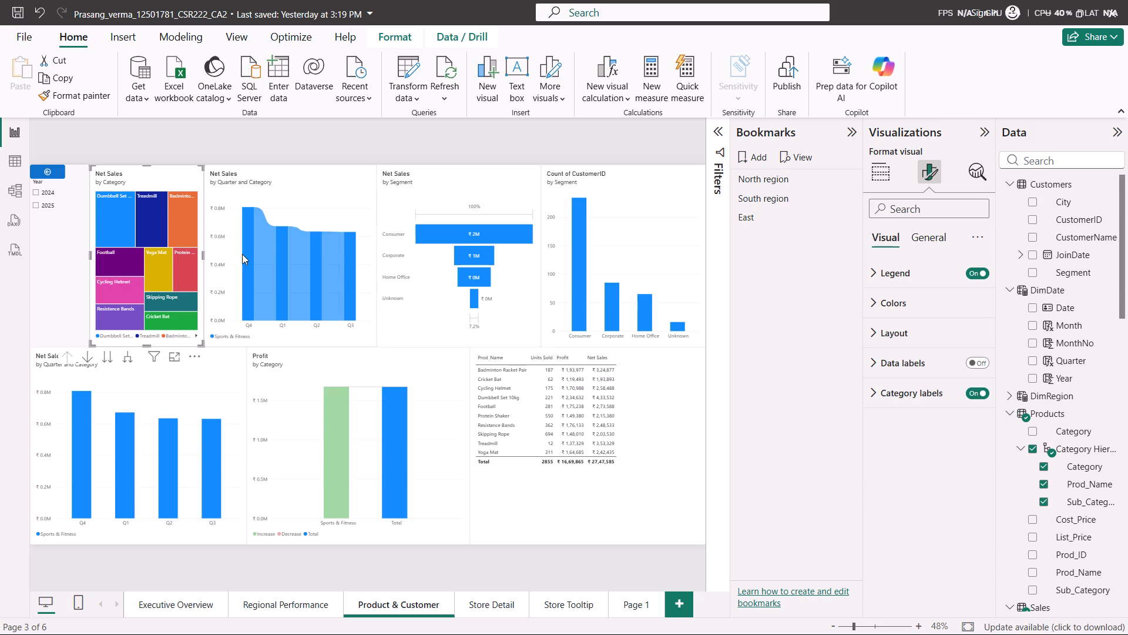
Filter the Product & Customer page to 2024 and drill the Net Sales treemap down into the Sports & Fitness products.
{"action": "left_click", "coordinate": [42, 192]}
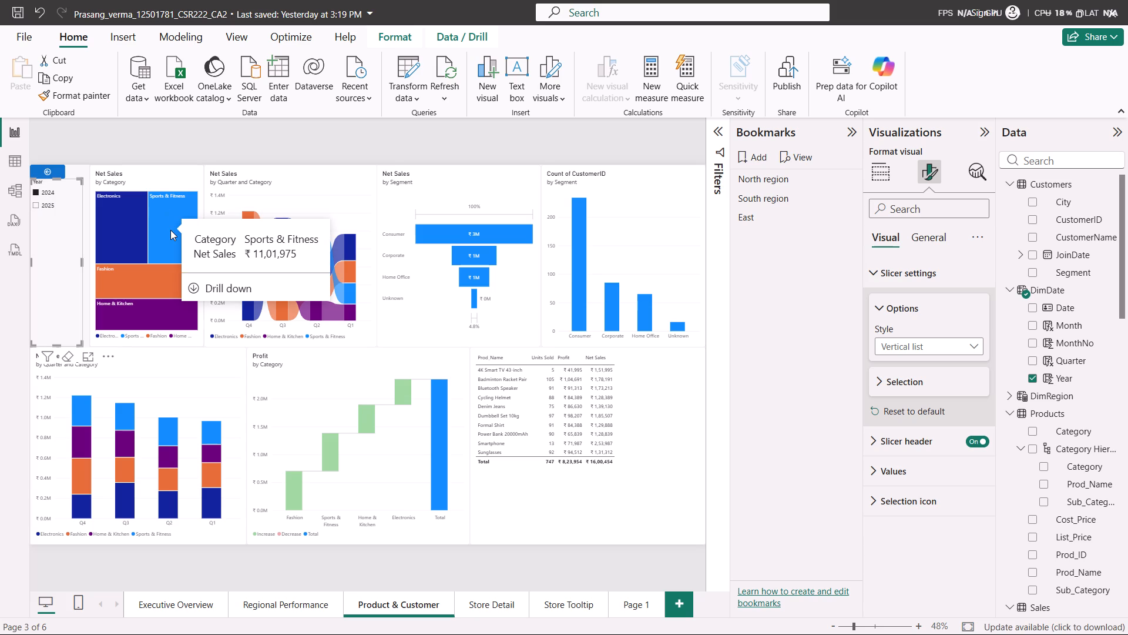
{"action": "right_click", "coordinate": [115, 233]}
{"action": "left_click", "coordinate": [141, 177]}
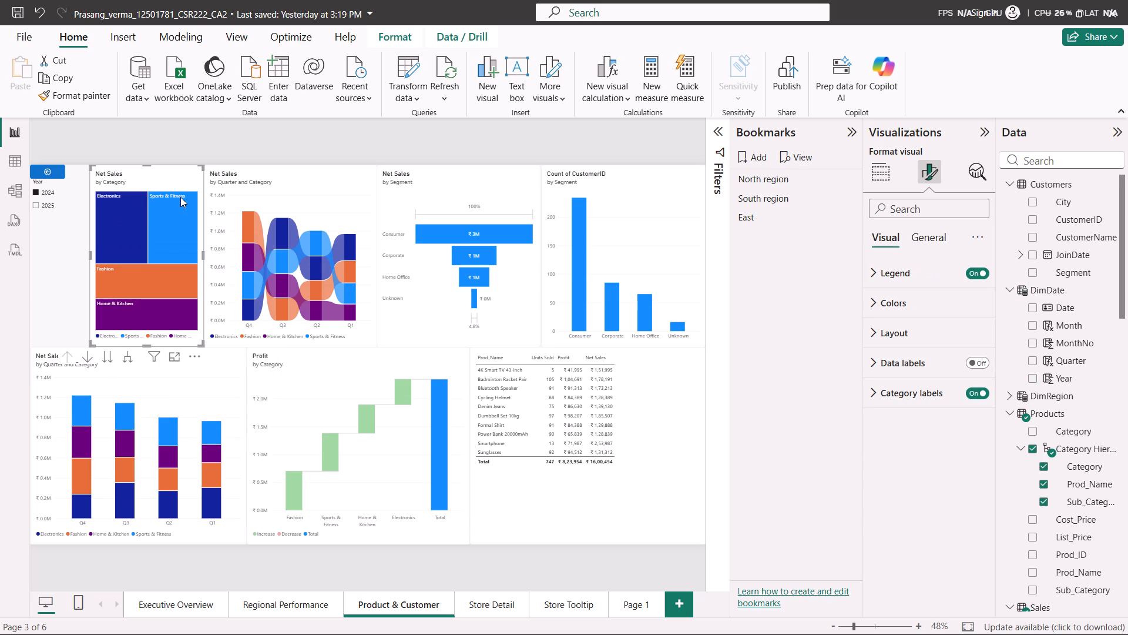
{"action": "left_click", "coordinate": [180, 197]}
{"action": "right_click", "coordinate": [180, 197]}
{"action": "left_click", "coordinate": [203, 227]}
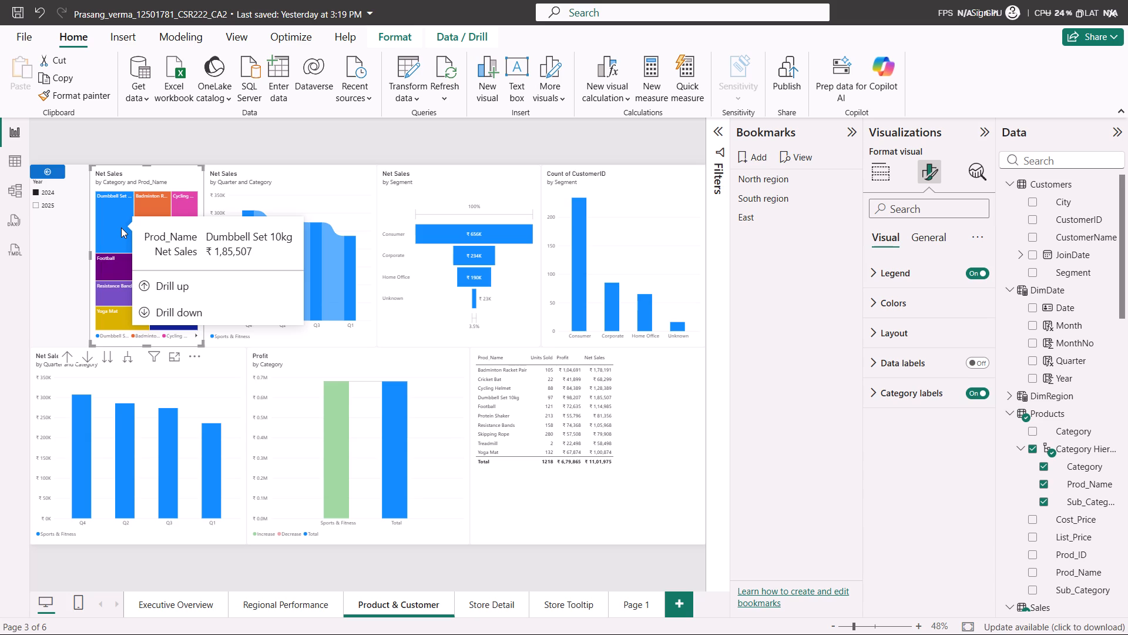
Open the Executive Overview page.
{"action": "left_click", "coordinate": [149, 606]}
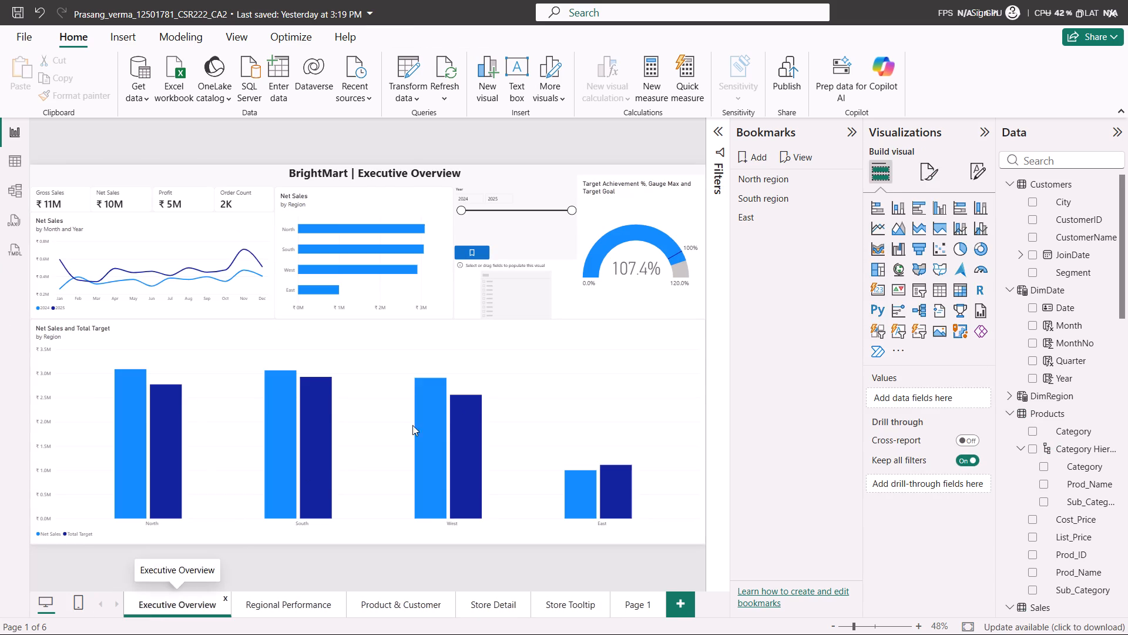